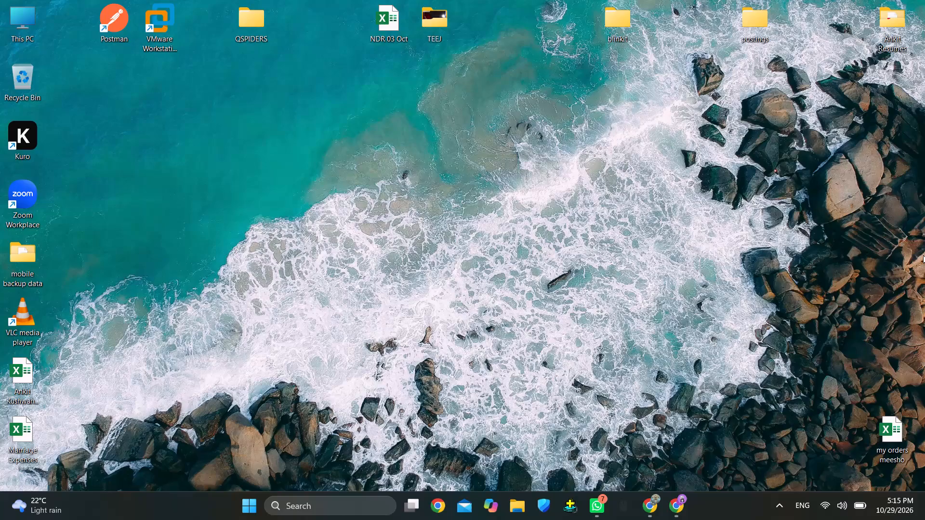
Switch to Chrome and open the Ankit 29-10 sheet of the NDR calling spreadsheet.
{"action": "left_click", "coordinate": [672, 502]}
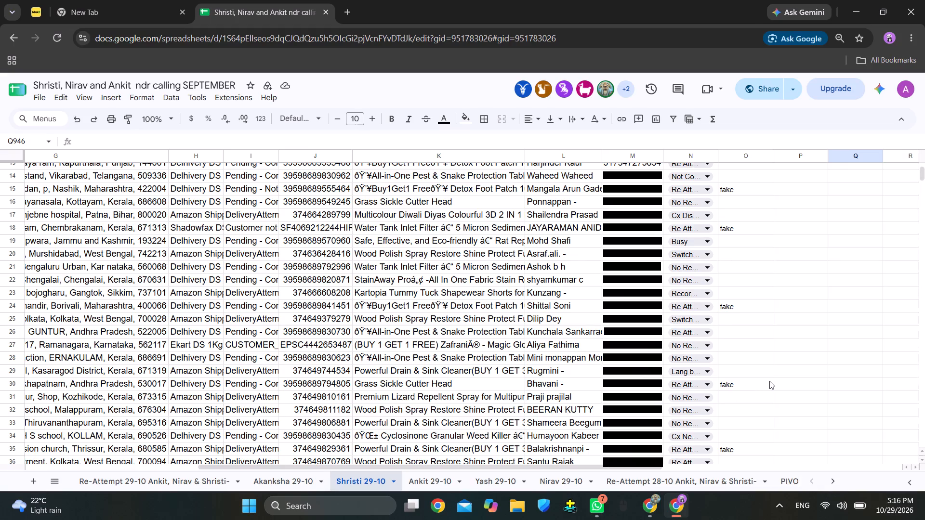
{"action": "left_click", "coordinate": [432, 480]}
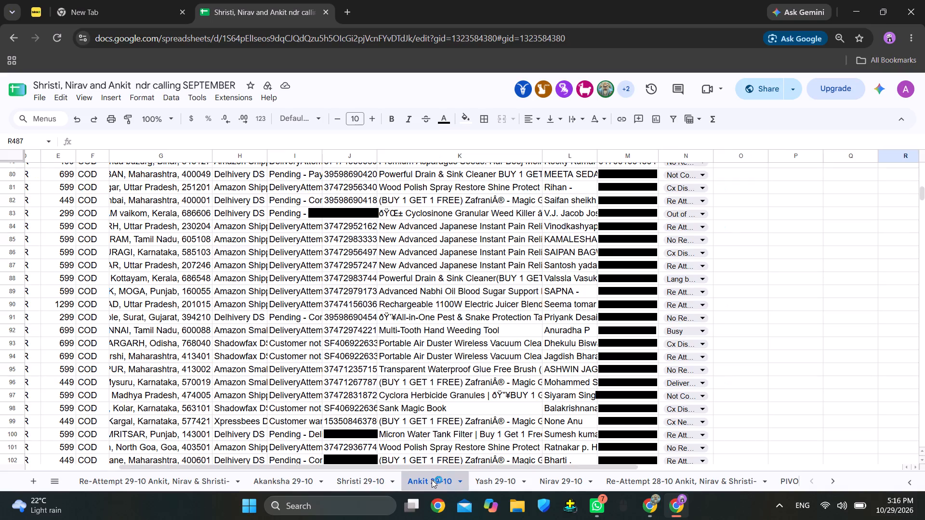
Set the remark for row 162, the first order without one, to Re Attempt.
{"action": "scroll", "coordinate": [785, 384], "scroll_direction": "down", "scroll_amount": 13}
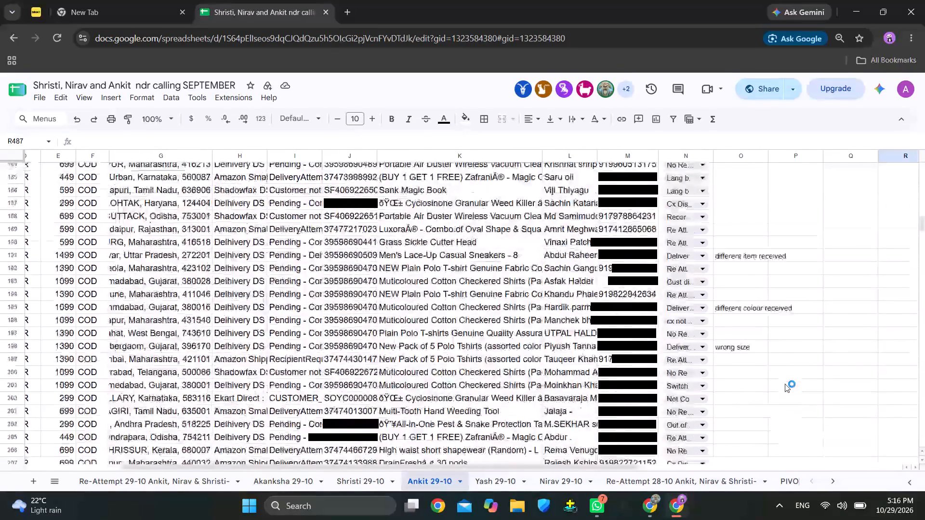
{"action": "scroll", "coordinate": [785, 384], "scroll_direction": "up", "scroll_amount": 8}
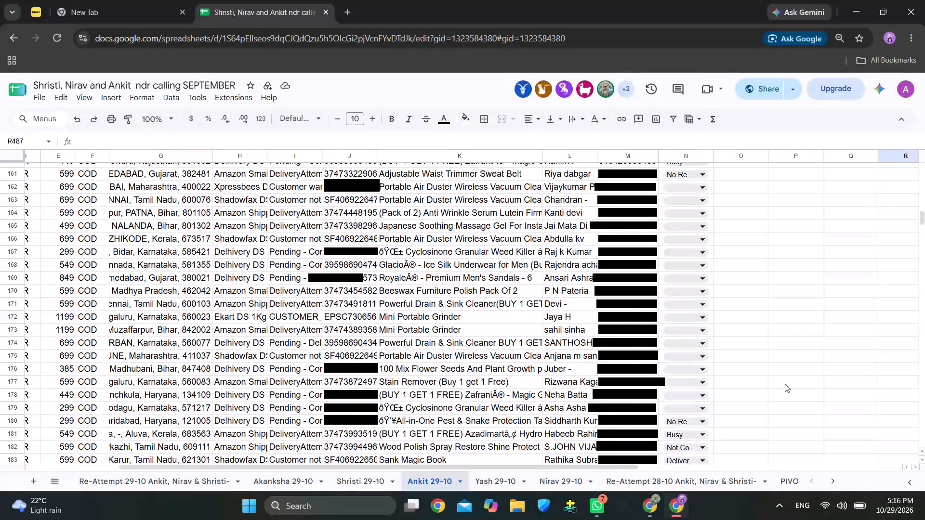
{"action": "left_click", "coordinate": [687, 188]}
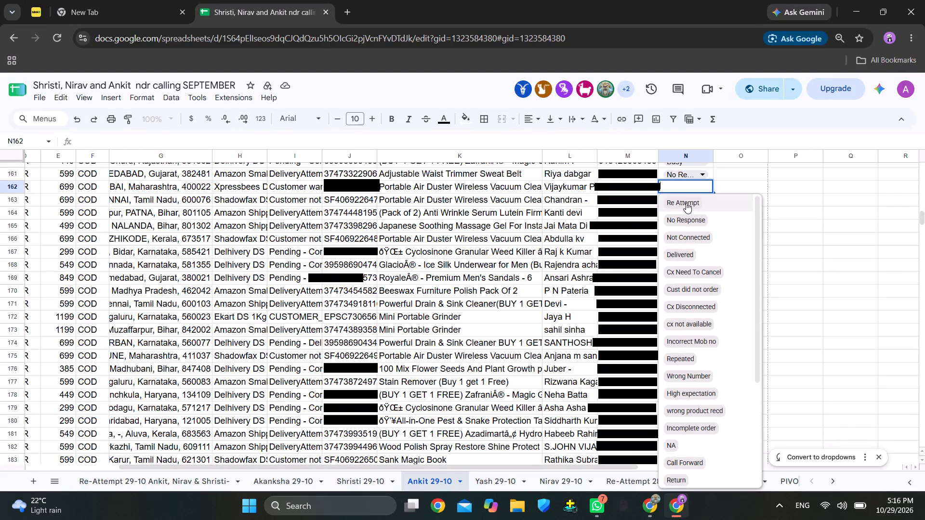
{"action": "left_click", "coordinate": [686, 203]}
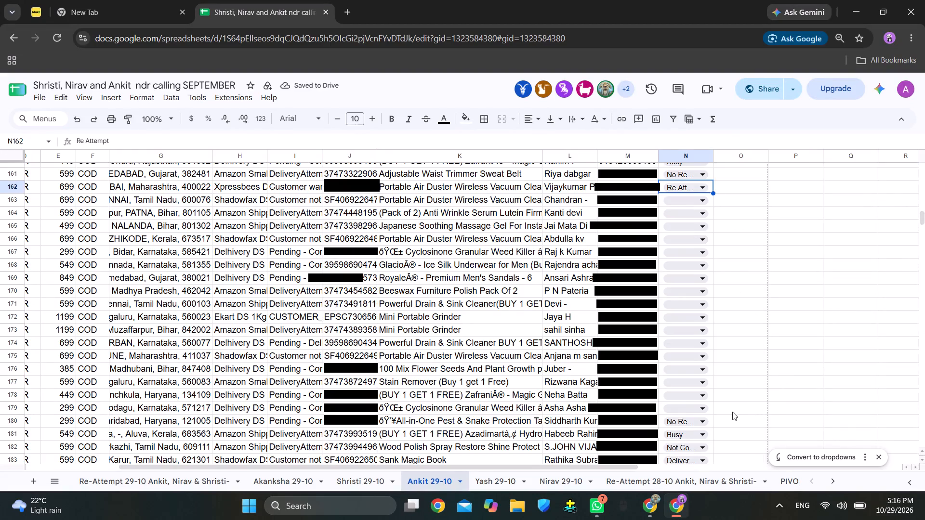
Create a pivot table from the Remarks column at cell R4 of this sheet, using the suggested Count of Remarks for each Remarks.
{"action": "scroll", "coordinate": [755, 377], "scroll_direction": "up", "scroll_amount": 7}
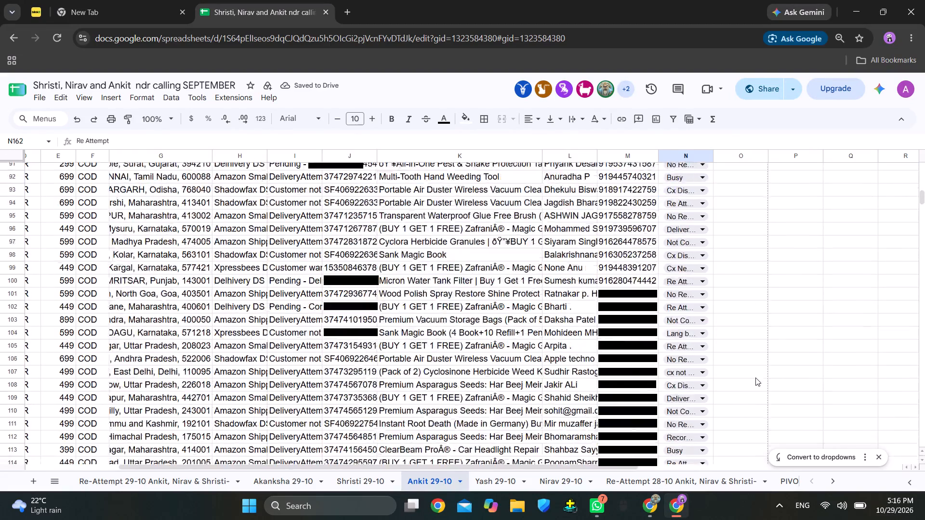
{"action": "scroll", "coordinate": [755, 377], "scroll_direction": "up", "scroll_amount": 9}
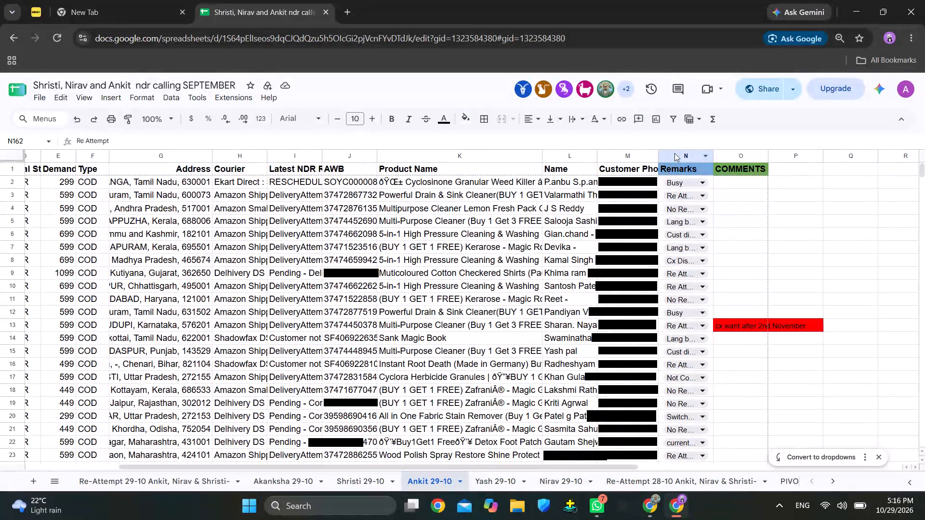
{"action": "left_click", "coordinate": [674, 155]}
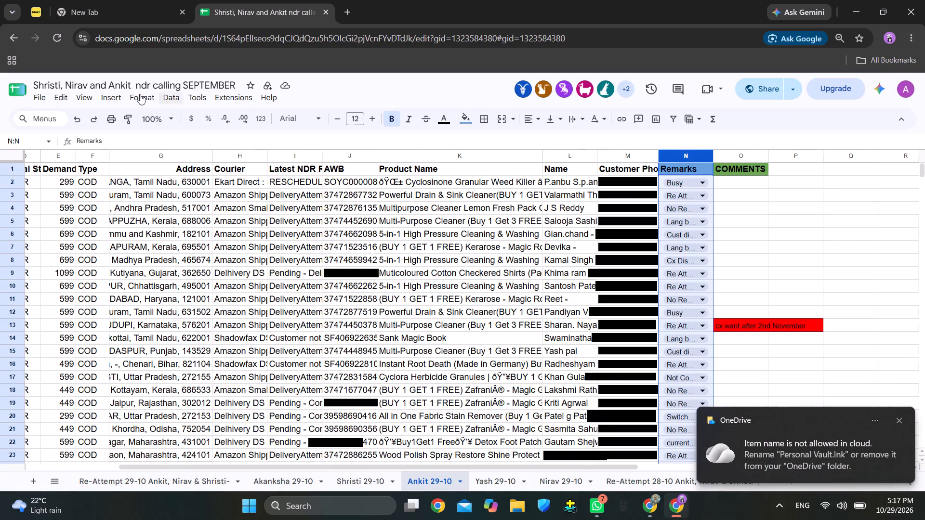
{"action": "left_click", "coordinate": [109, 97]}
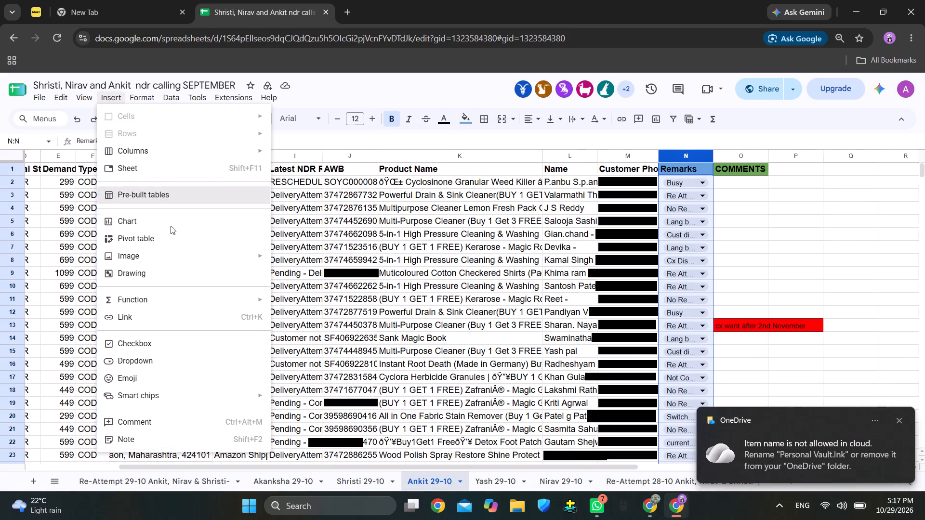
{"action": "left_click", "coordinate": [173, 238]}
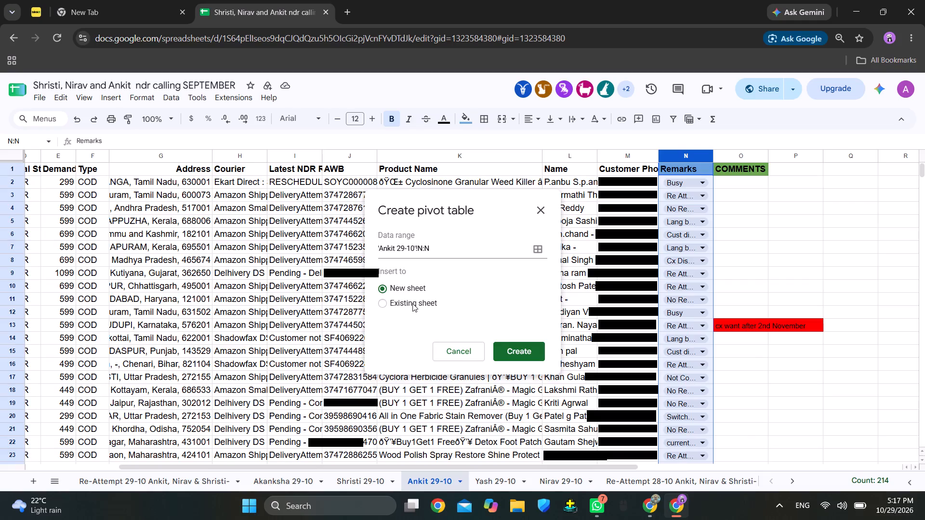
{"action": "left_click", "coordinate": [412, 303]}
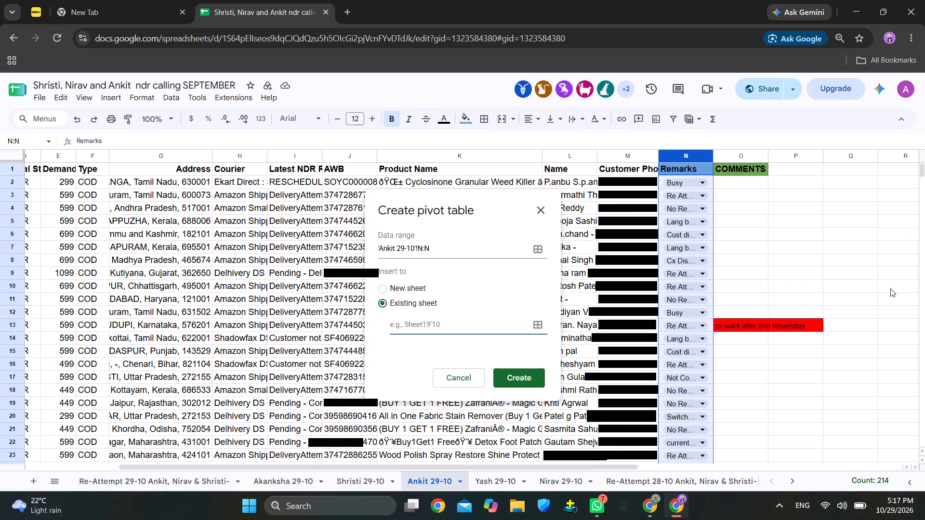
{"action": "left_click", "coordinate": [899, 204]}
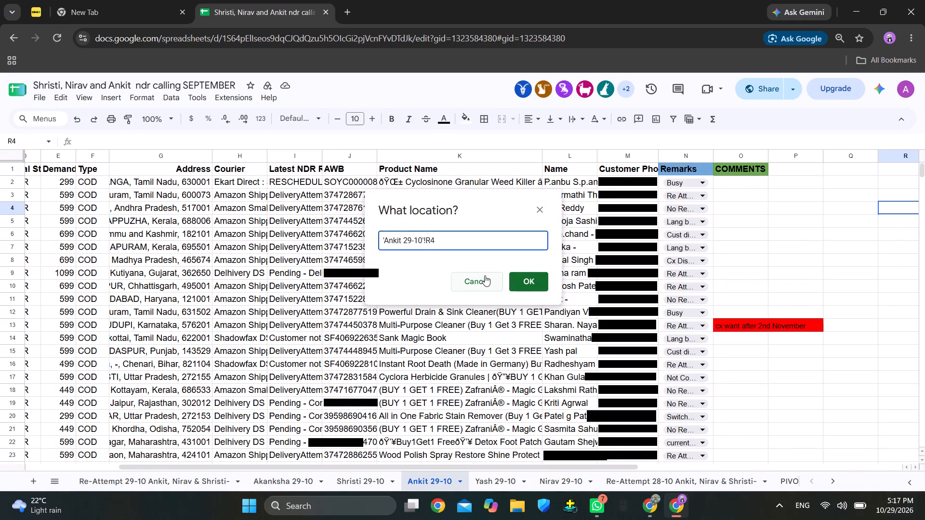
{"action": "left_click", "coordinate": [524, 282]}
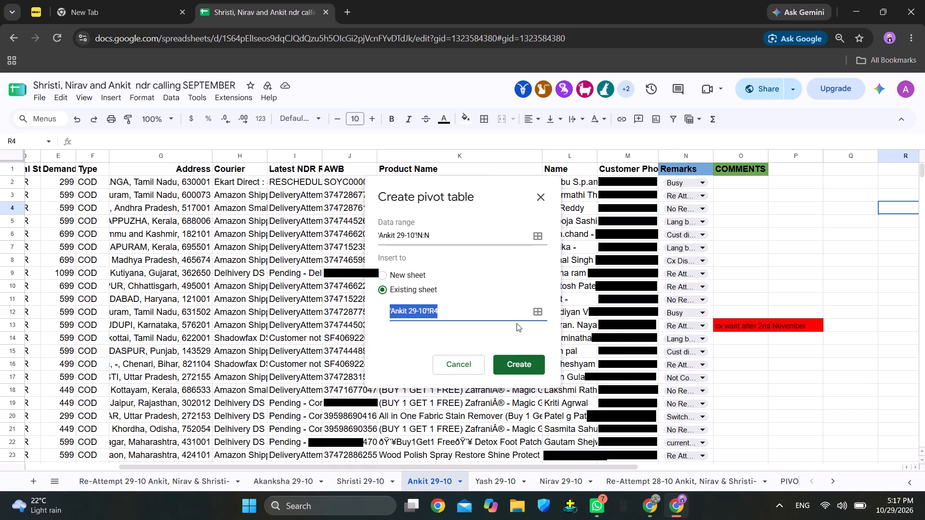
{"action": "left_click", "coordinate": [515, 364]}
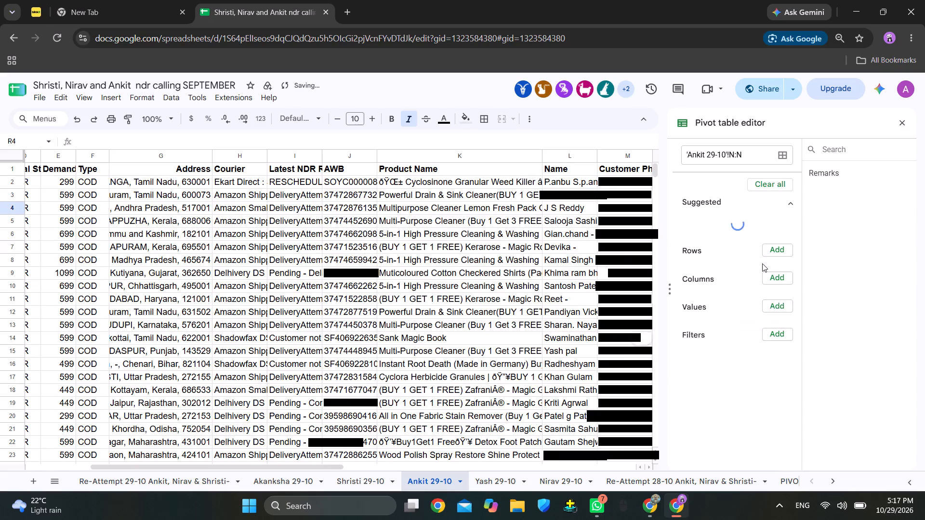
{"action": "left_click", "coordinate": [723, 227]}
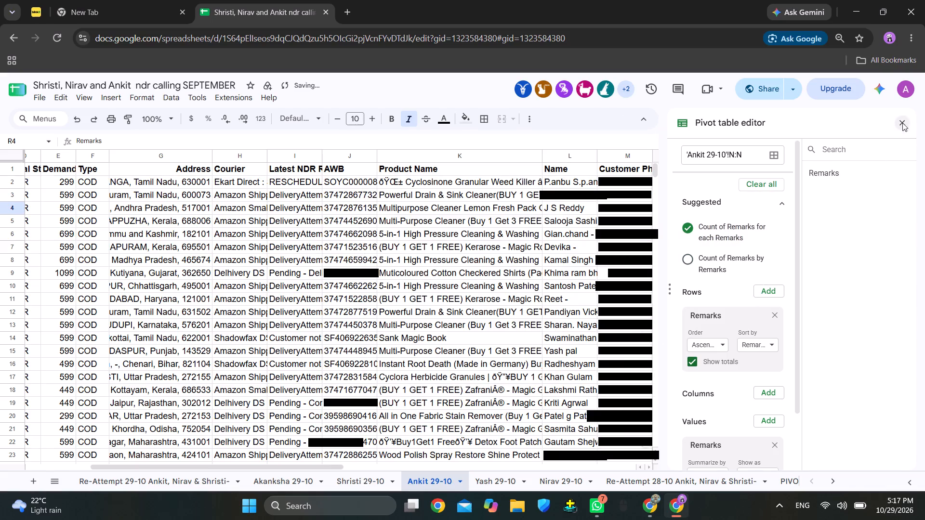
{"action": "left_click", "coordinate": [908, 119]}
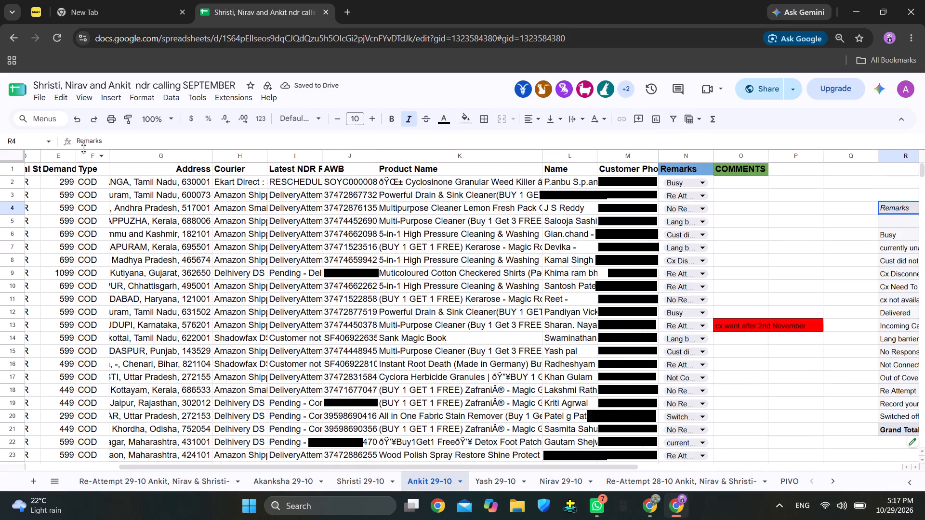
Rename the pivot table's Remarks header in cell R4 as Ankit.
{"action": "double_click", "coordinate": [87, 142]}
{"action": "type", "text": "Ankit"}
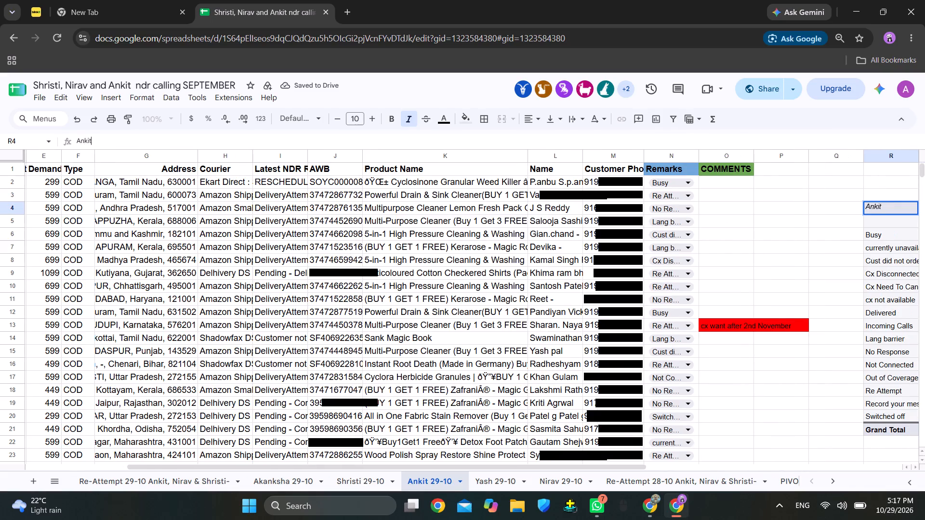
{"action": "left_click", "coordinate": [508, 241]}
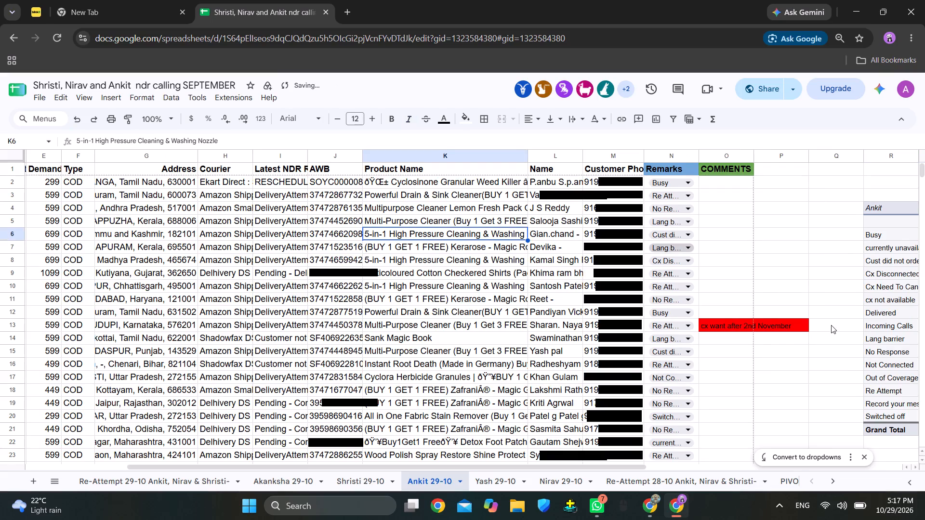
Widen columns R and S so the pivot table's remark labels and COUNTA of Remarks header fit fully.
{"action": "scroll", "coordinate": [831, 325], "scroll_direction": "left", "scroll_amount": 3}
{"action": "scroll", "coordinate": [831, 325], "scroll_direction": "down", "scroll_amount": 1}
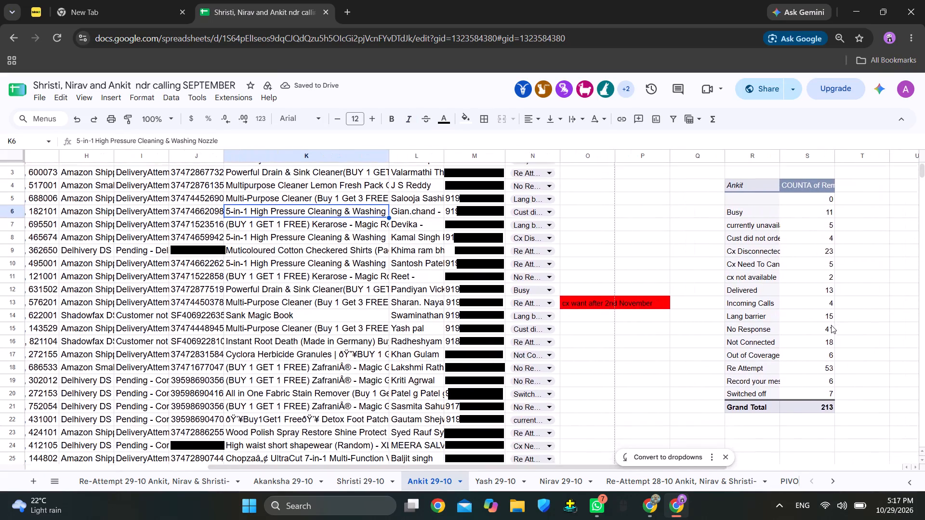
{"action": "scroll", "coordinate": [831, 325], "scroll_direction": "down", "scroll_amount": 1}
{"action": "left_click_drag", "start_coordinate": [780, 158], "coordinate": [797, 158]}
{"action": "left_click_drag", "start_coordinate": [797, 158], "coordinate": [803, 159]}
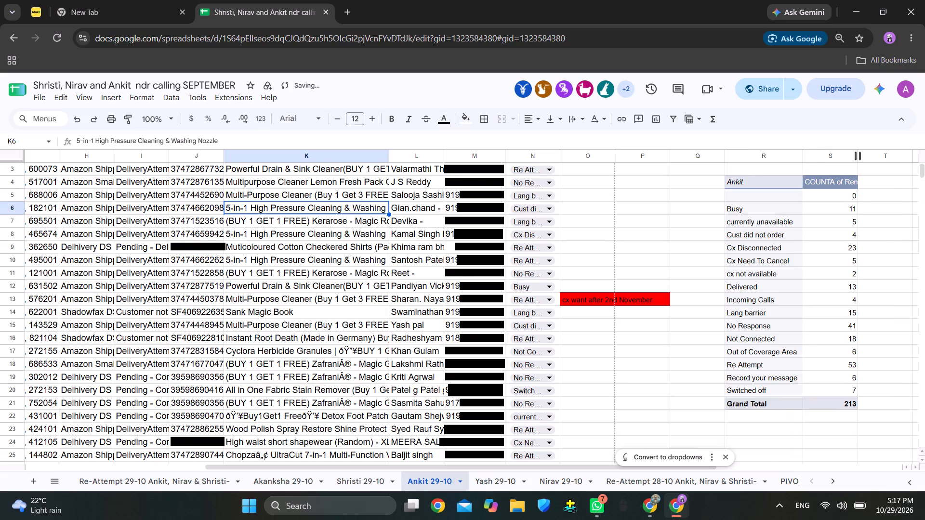
{"action": "left_click_drag", "start_coordinate": [858, 156], "coordinate": [872, 156]}
{"action": "left_click", "coordinate": [872, 156]}
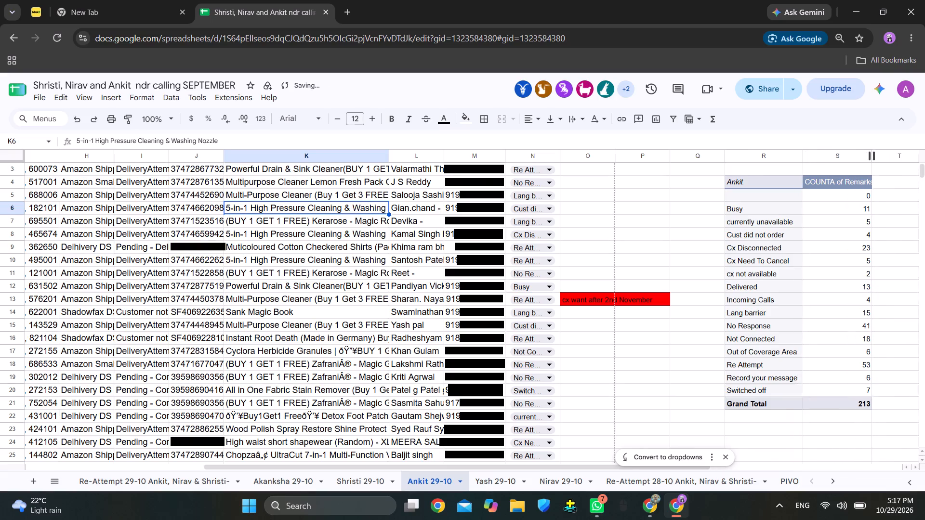
{"action": "left_click_drag", "start_coordinate": [872, 156], "coordinate": [883, 156]}
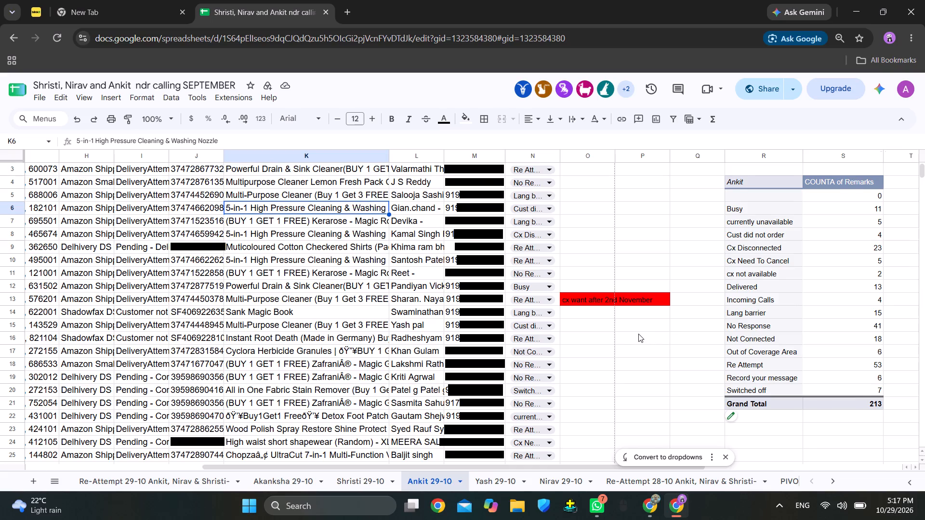
Set the remark for row 163 to Cx Need To Cancel.
{"action": "scroll", "coordinate": [638, 334], "scroll_direction": "down", "scroll_amount": 13}
{"action": "scroll", "coordinate": [638, 334], "scroll_direction": "up", "scroll_amount": 1}
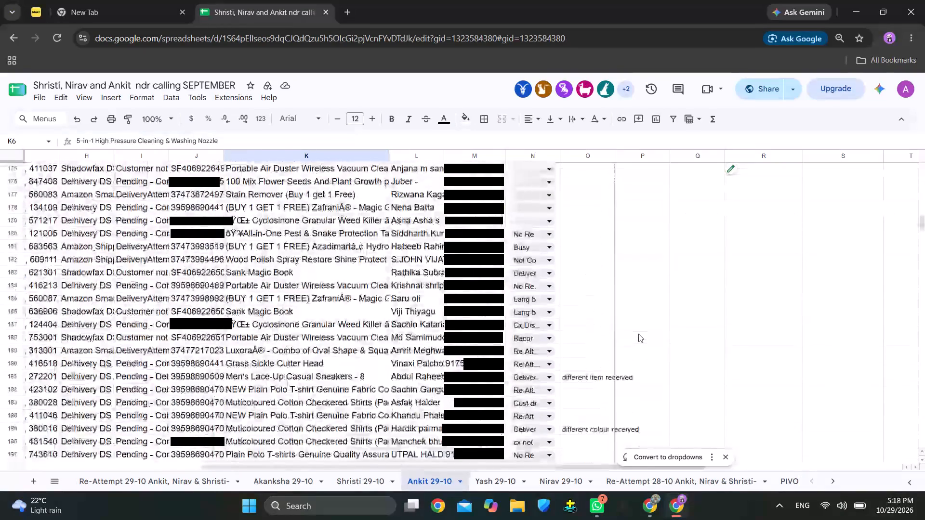
{"action": "scroll", "coordinate": [638, 334], "scroll_direction": "up", "scroll_amount": 1}
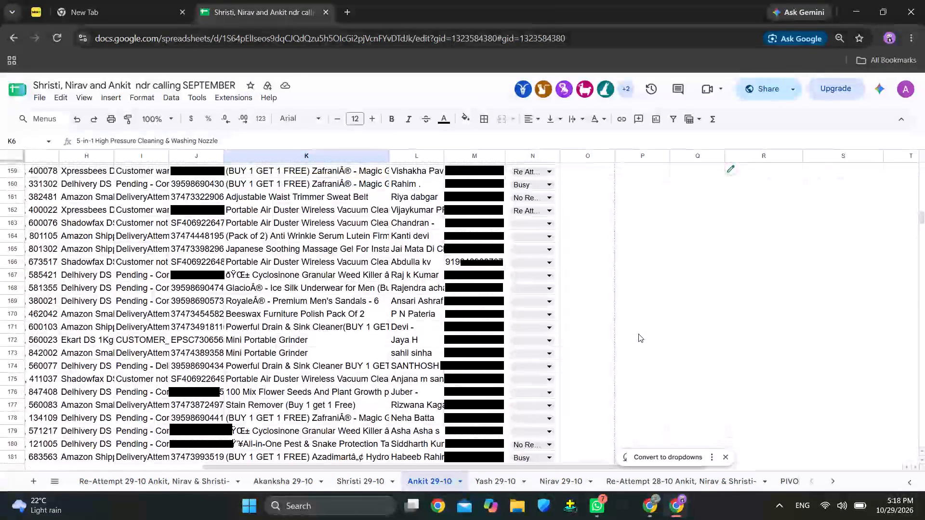
{"action": "scroll", "coordinate": [626, 315], "scroll_direction": "right", "scroll_amount": 2}
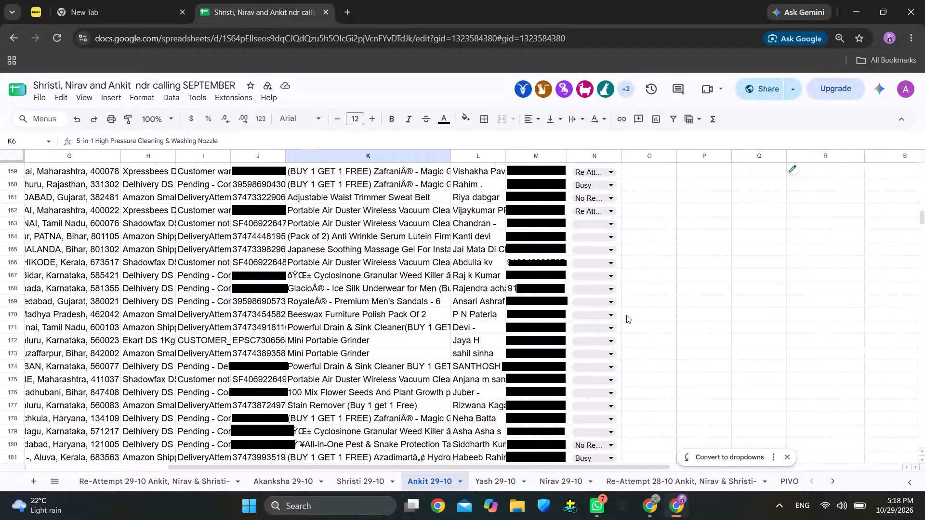
{"action": "left_click", "coordinate": [596, 225]}
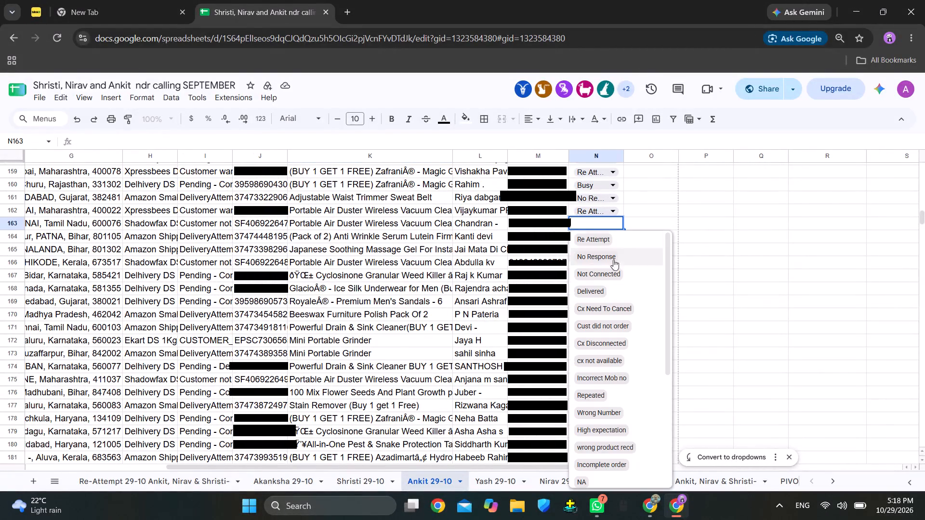
{"action": "left_click", "coordinate": [628, 312]}
Examine the order rows around row 163, checking which have remarks filled in and which are still blank.
{"action": "scroll", "coordinate": [665, 365], "scroll_direction": "down", "scroll_amount": 1}
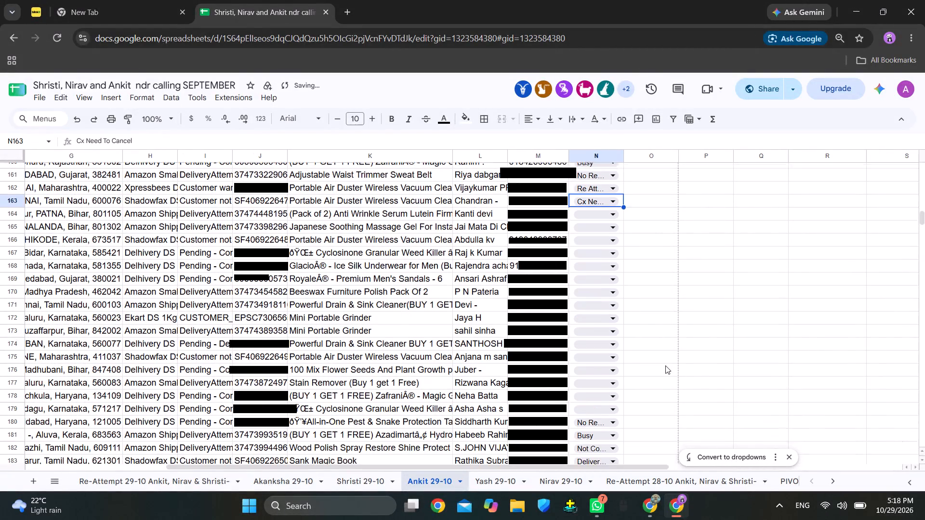
{"action": "scroll", "coordinate": [665, 365], "scroll_direction": "down", "scroll_amount": 2}
{"action": "scroll", "coordinate": [665, 365], "scroll_direction": "up", "scroll_amount": 1}
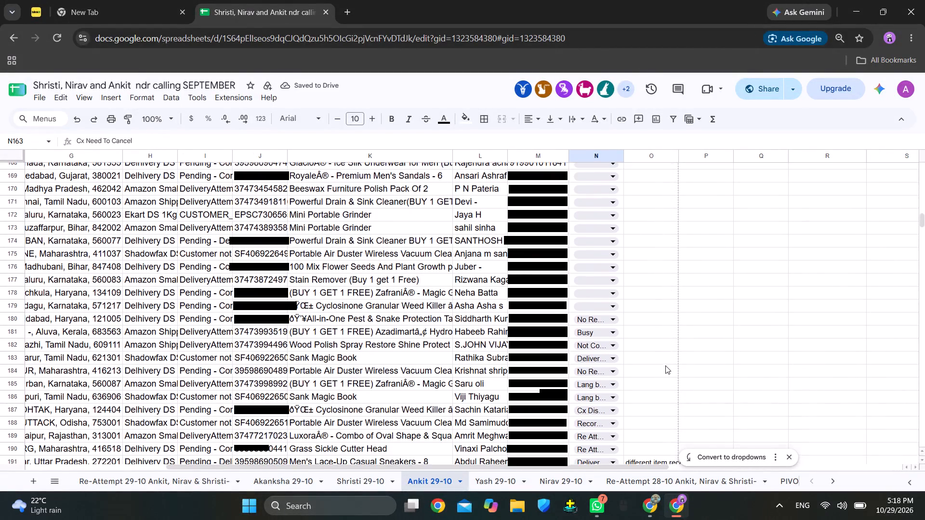
{"action": "scroll", "coordinate": [665, 365], "scroll_direction": "up", "scroll_amount": 1}
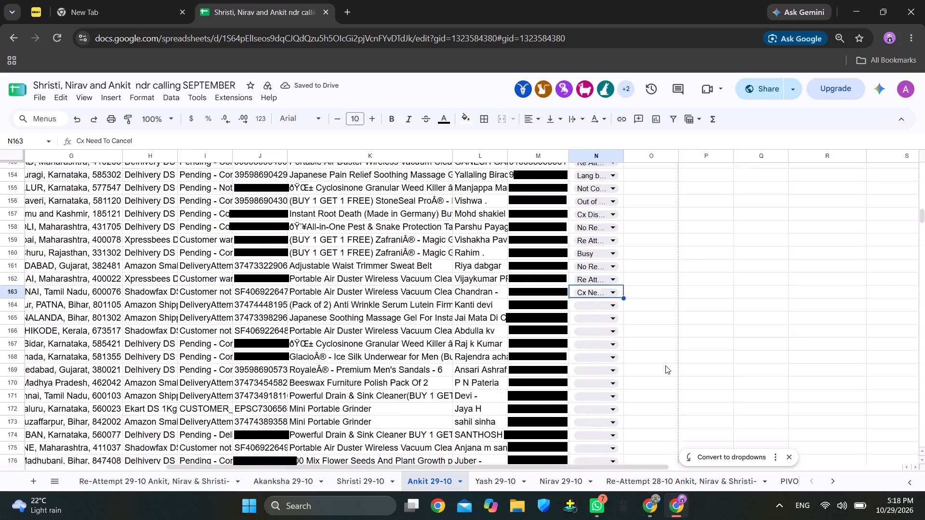
{"action": "scroll", "coordinate": [665, 365], "scroll_direction": "up", "scroll_amount": 1}
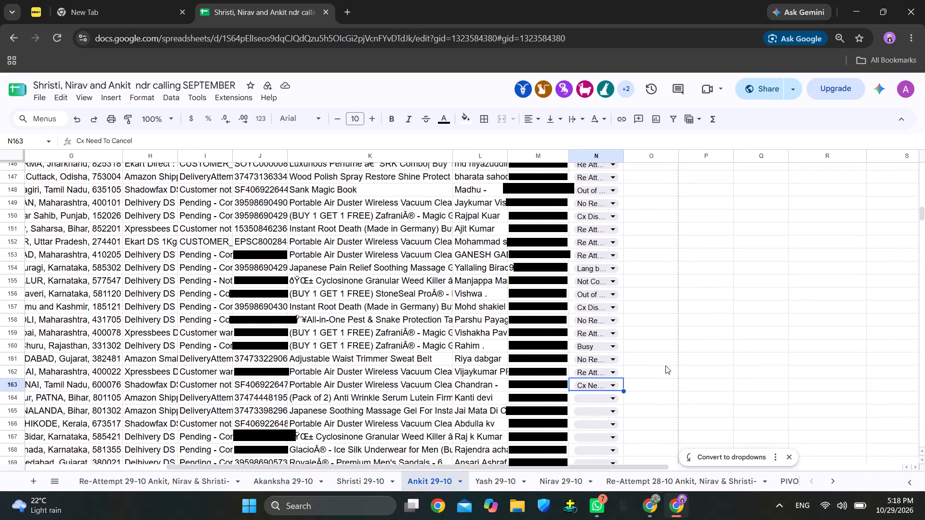
{"action": "scroll", "coordinate": [665, 365], "scroll_direction": "up", "scroll_amount": 2}
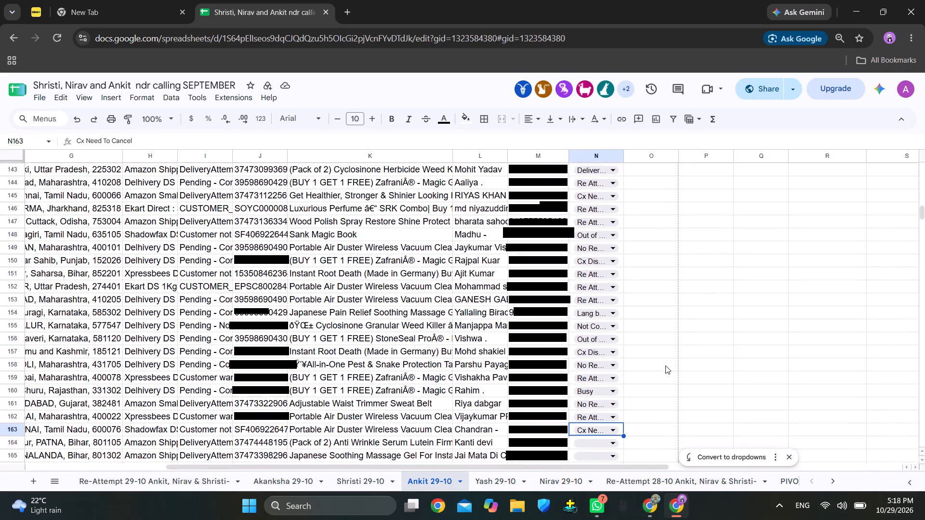
{"action": "scroll", "coordinate": [665, 365], "scroll_direction": "up", "scroll_amount": 3}
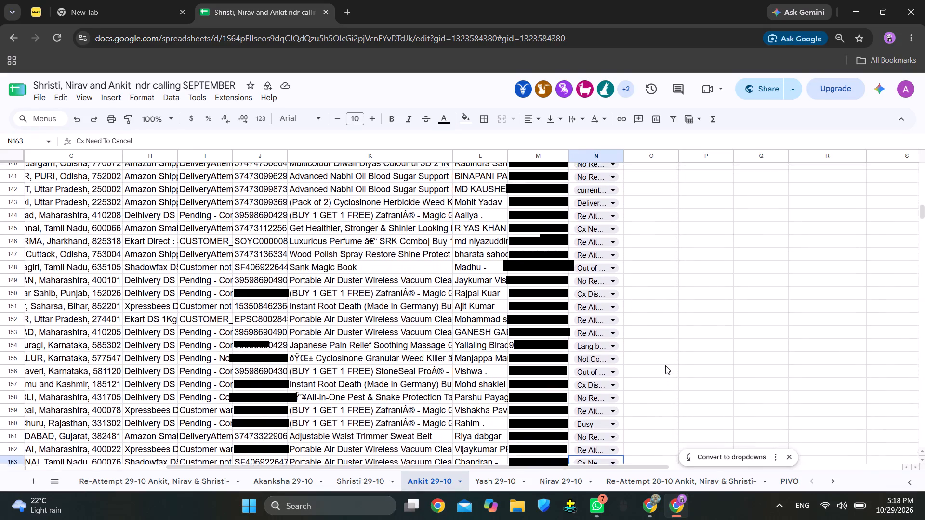
{"action": "scroll", "coordinate": [665, 365], "scroll_direction": "up", "scroll_amount": 2}
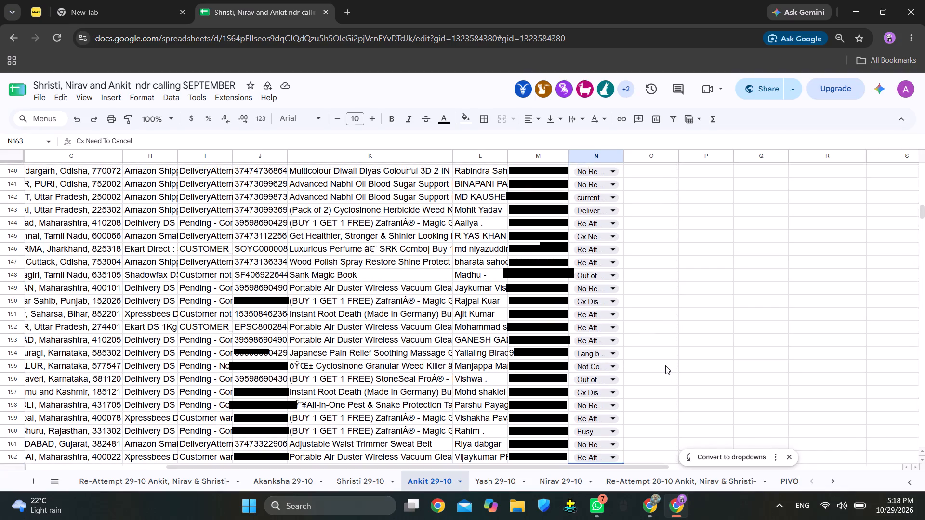
{"action": "scroll", "coordinate": [665, 365], "scroll_direction": "up", "scroll_amount": 2}
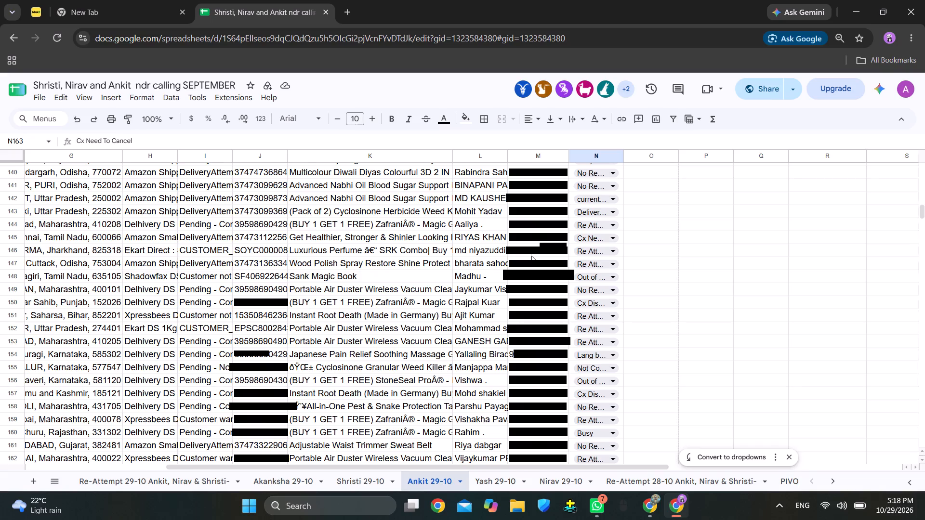
Examine the blank remarks in rows 164 to 179 and the pivot table's remark counts on the Ankit 29-10 sheet.
{"action": "scroll", "coordinate": [527, 228], "scroll_direction": "down", "scroll_amount": 2}
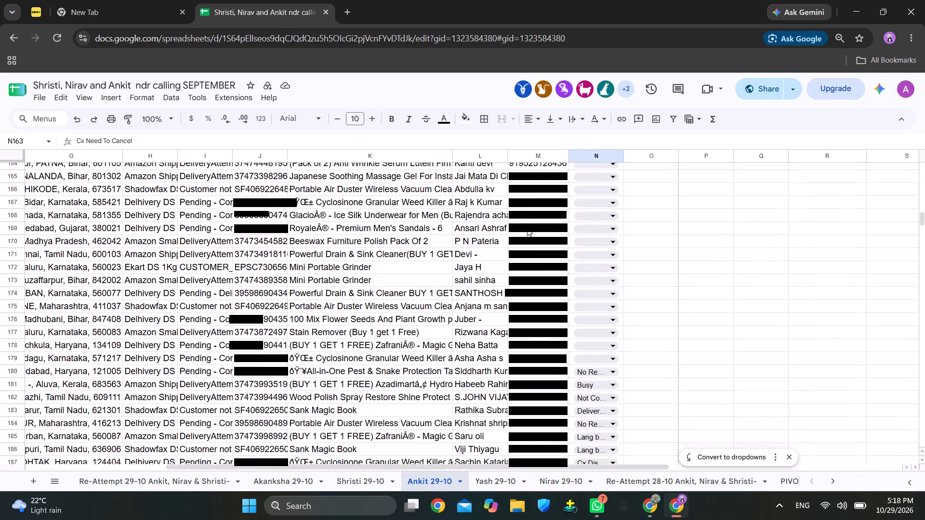
{"action": "scroll", "coordinate": [527, 228], "scroll_direction": "down", "scroll_amount": 1}
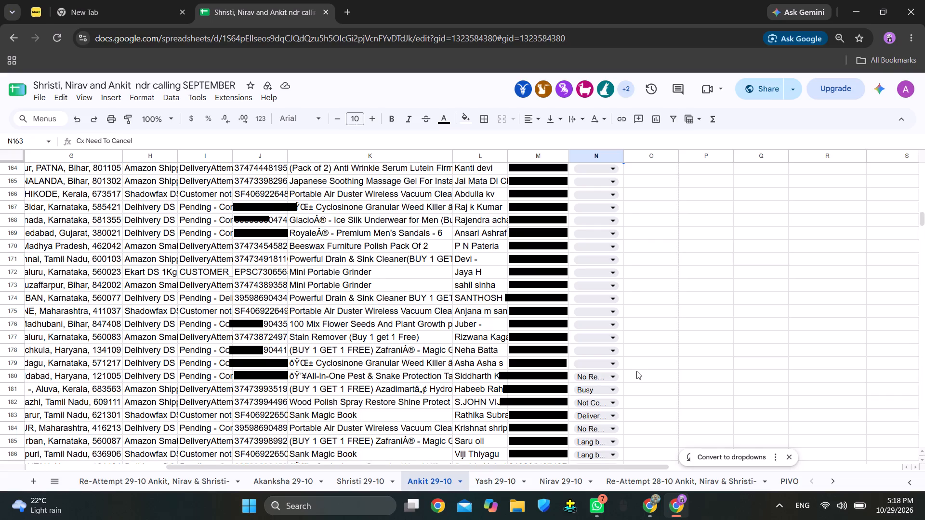
{"action": "scroll", "coordinate": [787, 351], "scroll_direction": "up", "scroll_amount": 18}
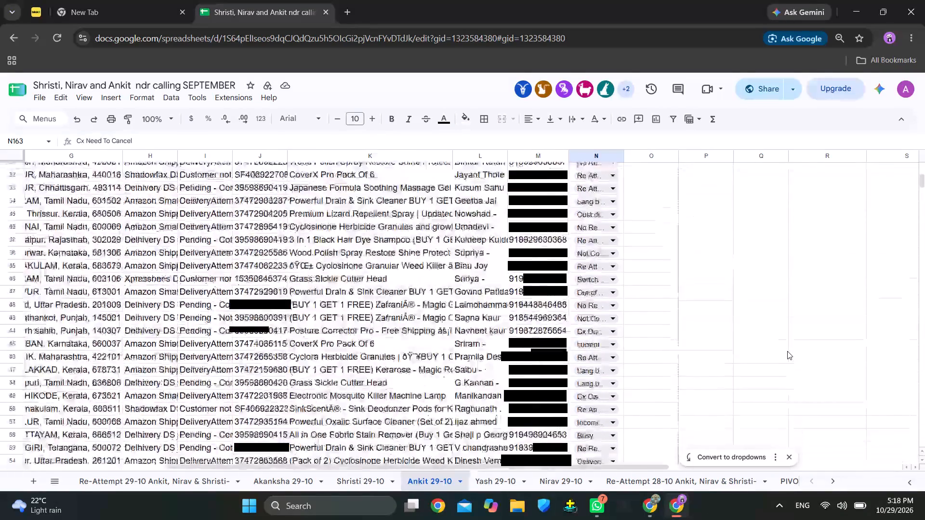
{"action": "scroll", "coordinate": [787, 351], "scroll_direction": "left", "scroll_amount": 1}
{"action": "scroll", "coordinate": [787, 351], "scroll_direction": "down", "scroll_amount": 1}
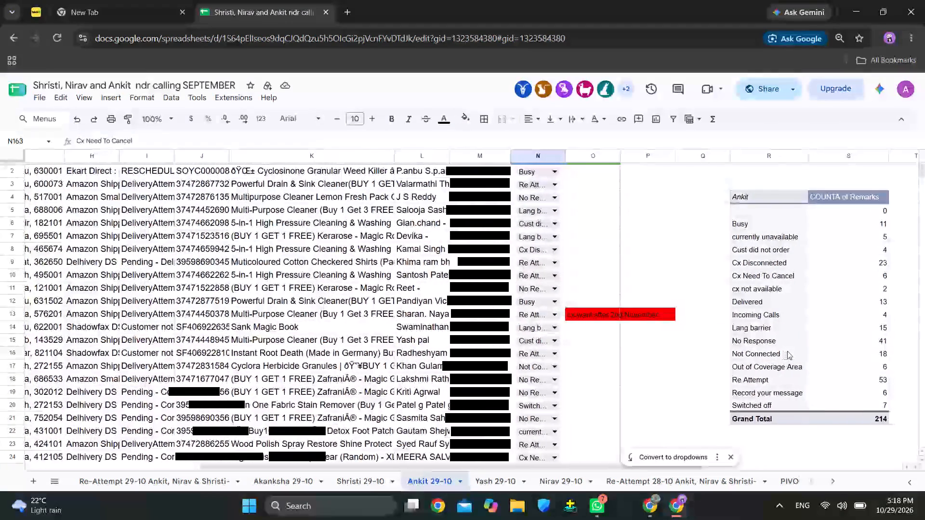
{"action": "scroll", "coordinate": [787, 351], "scroll_direction": "down", "scroll_amount": 1}
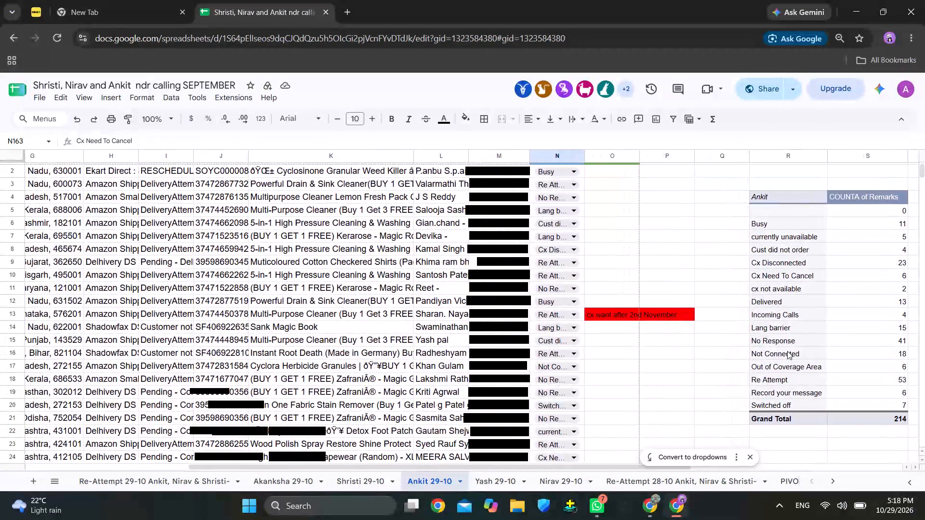
{"action": "scroll", "coordinate": [787, 351], "scroll_direction": "down", "scroll_amount": 1}
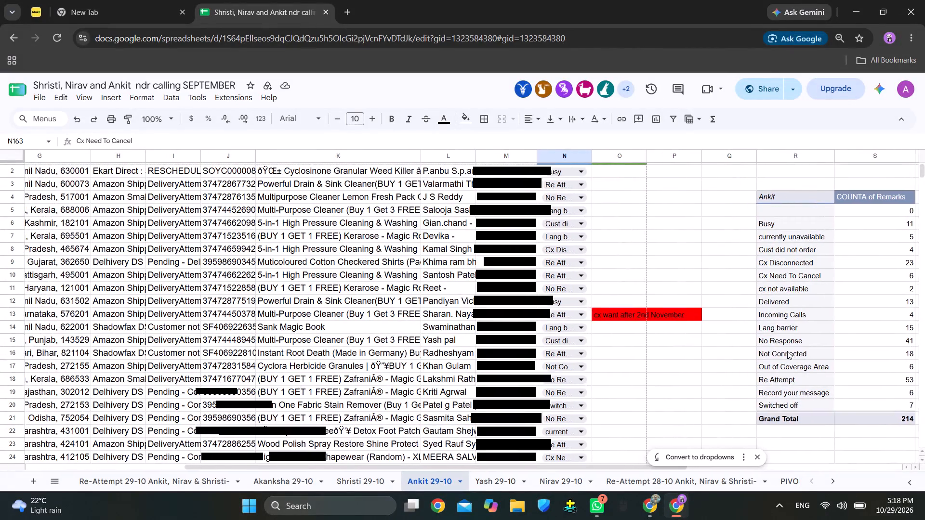
Set the remark for row 179 to Cx Need To Cancel.
{"action": "scroll", "coordinate": [787, 351], "scroll_direction": "down", "scroll_amount": 1}
{"action": "scroll", "coordinate": [787, 351], "scroll_direction": "right", "scroll_amount": 1}
{"action": "scroll", "coordinate": [718, 365], "scroll_direction": "down", "scroll_amount": 6}
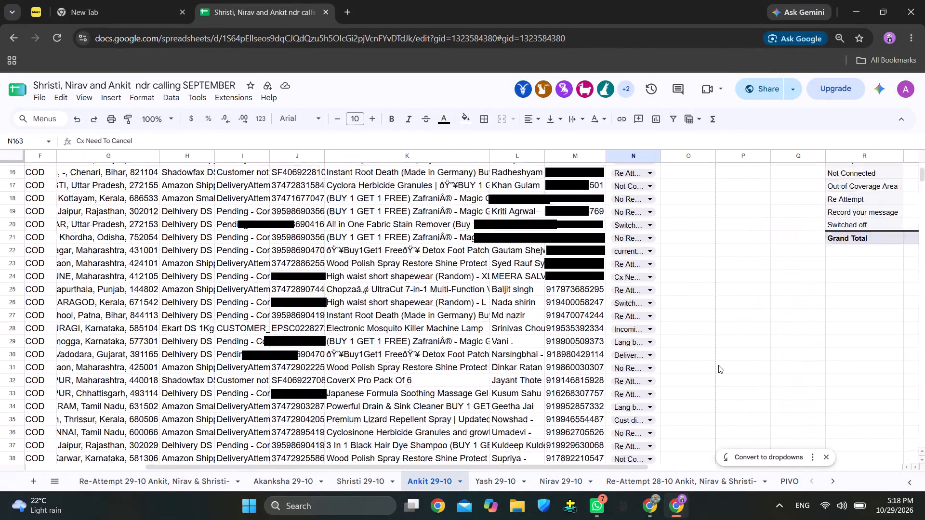
{"action": "scroll", "coordinate": [718, 365], "scroll_direction": "down", "scroll_amount": 9}
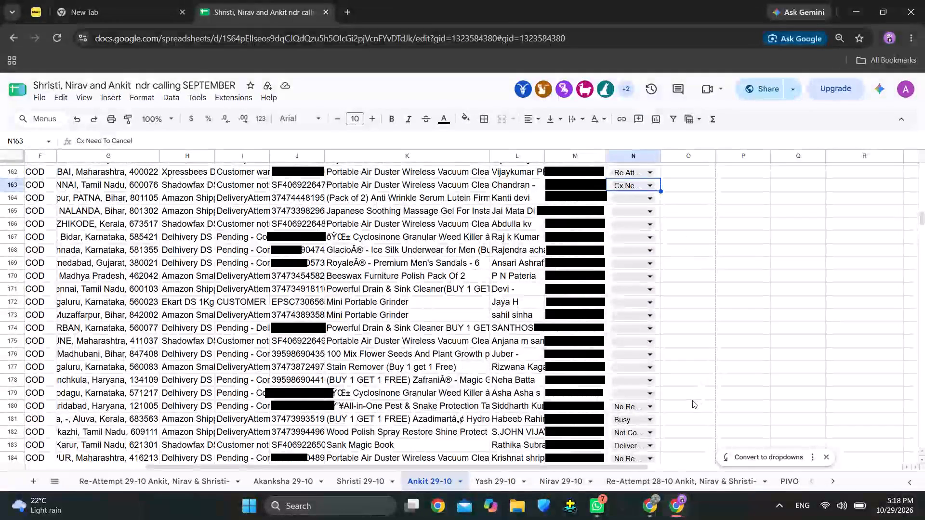
{"action": "left_click", "coordinate": [617, 391]}
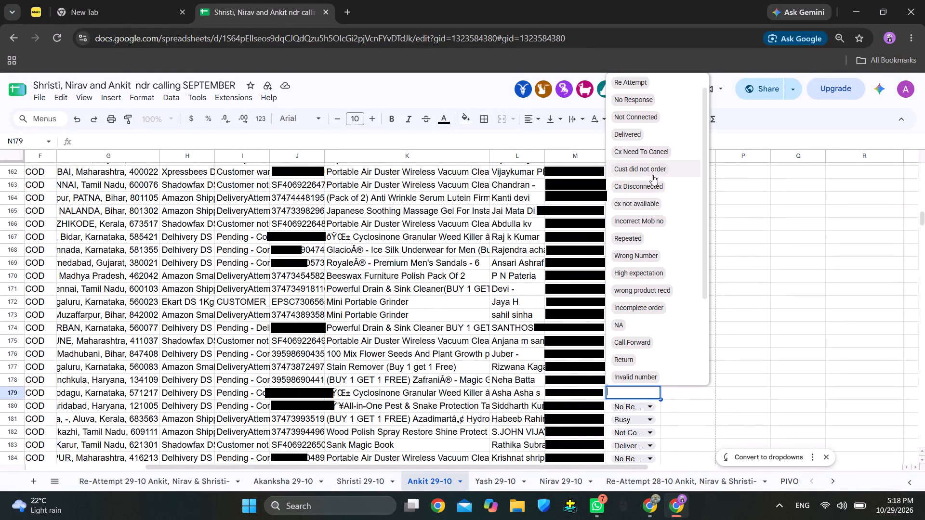
{"action": "left_click", "coordinate": [644, 155]}
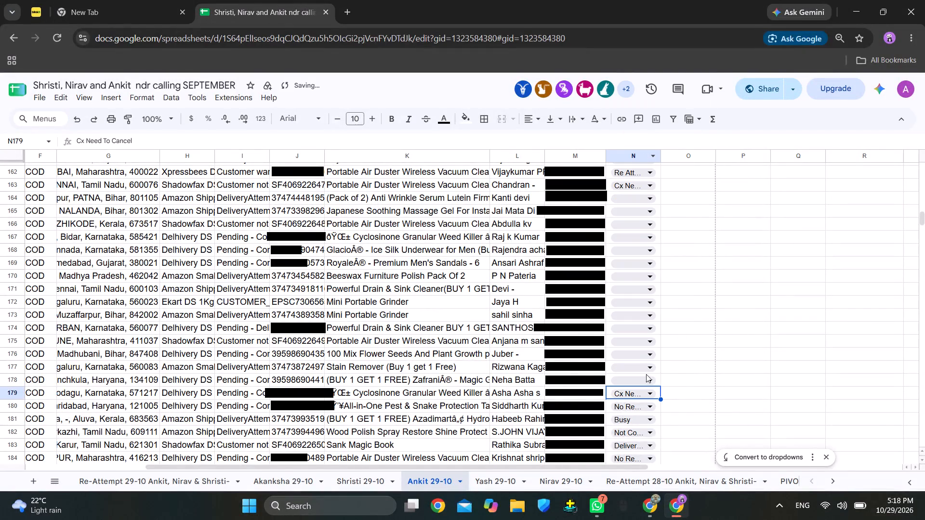
Set the remark for row 164 to Cx Disconnected.
{"action": "left_click", "coordinate": [640, 196]}
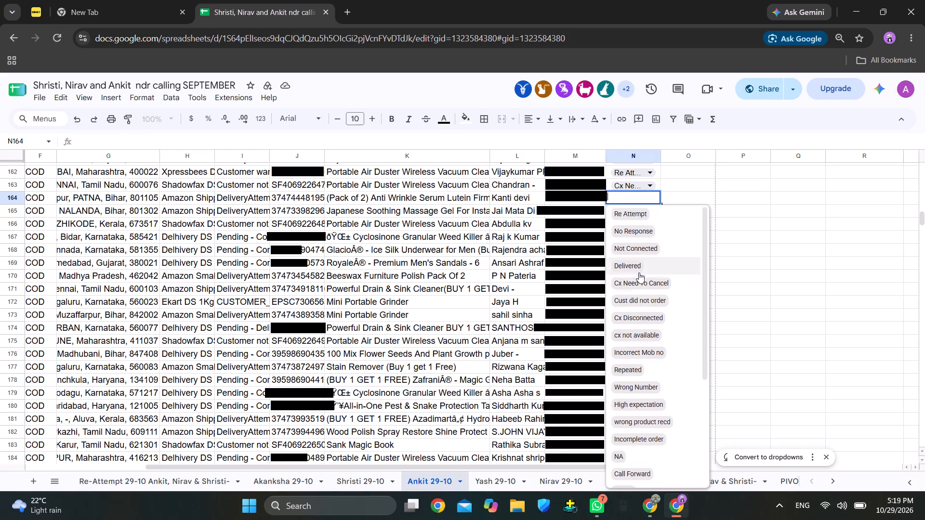
{"action": "left_click", "coordinate": [638, 318]}
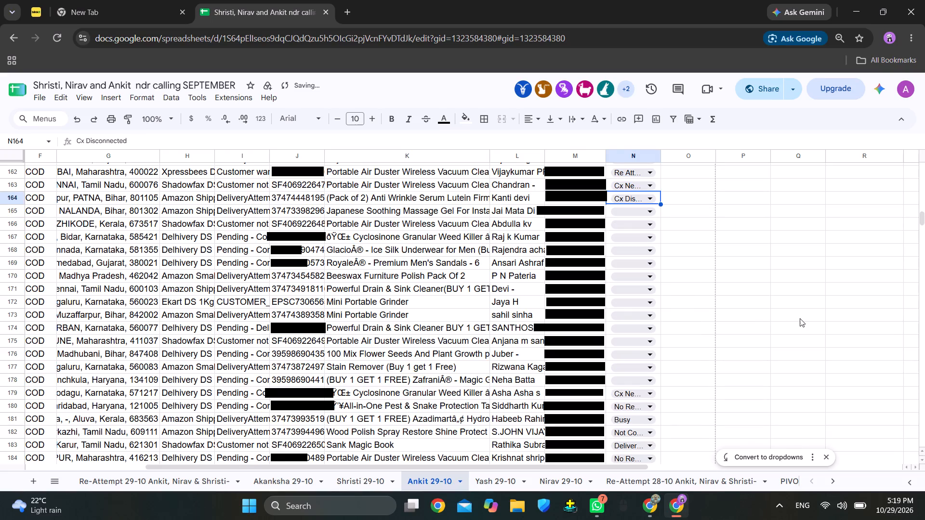
Review the pivot table's counts per remark and the order rows that still have blank remarks.
{"action": "scroll", "coordinate": [800, 318], "scroll_direction": "up", "scroll_amount": 14}
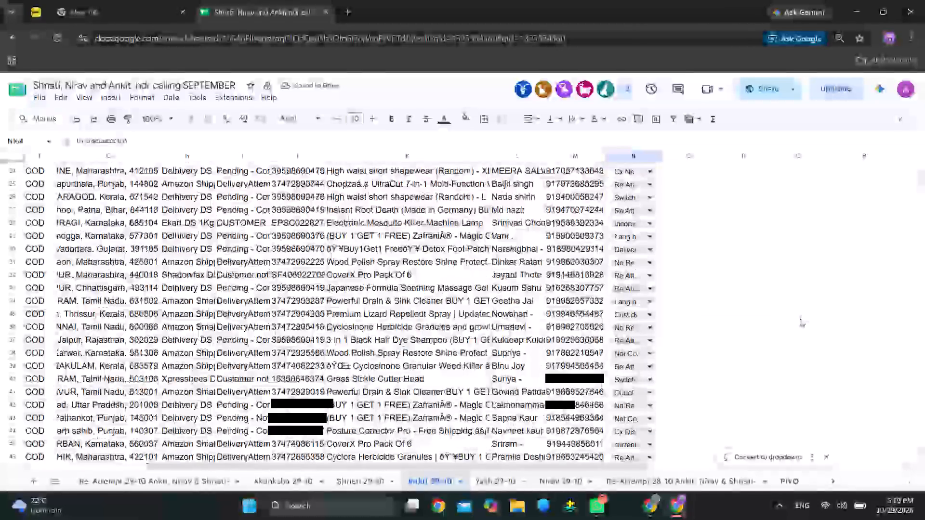
{"action": "scroll", "coordinate": [800, 318], "scroll_direction": "up", "scroll_amount": 2}
{"action": "scroll", "coordinate": [800, 318], "scroll_direction": "left", "scroll_amount": 6}
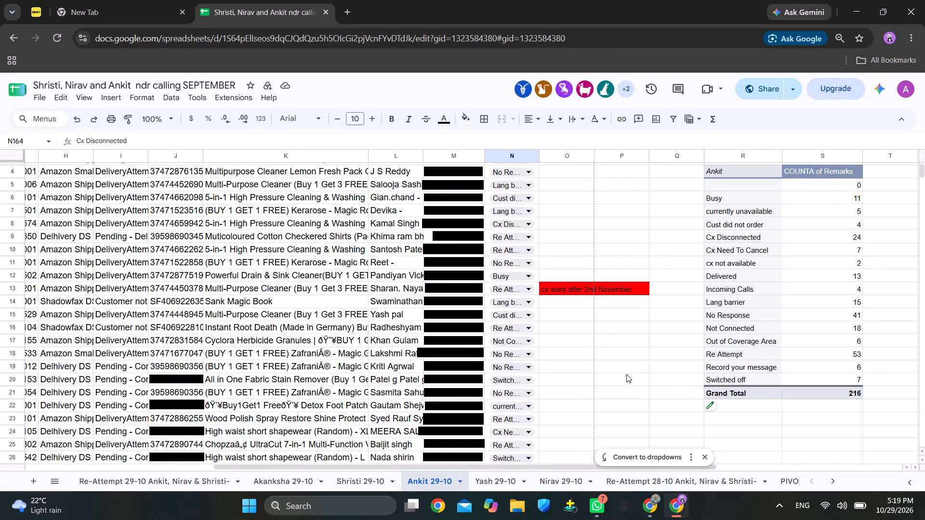
{"action": "scroll", "coordinate": [634, 279], "scroll_direction": "down", "scroll_amount": 10}
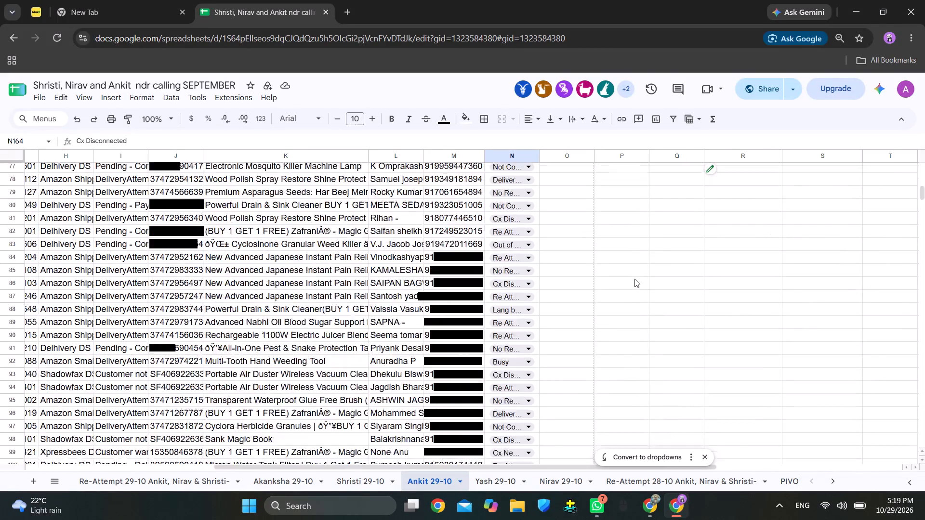
{"action": "scroll", "coordinate": [634, 279], "scroll_direction": "down", "scroll_amount": 13}
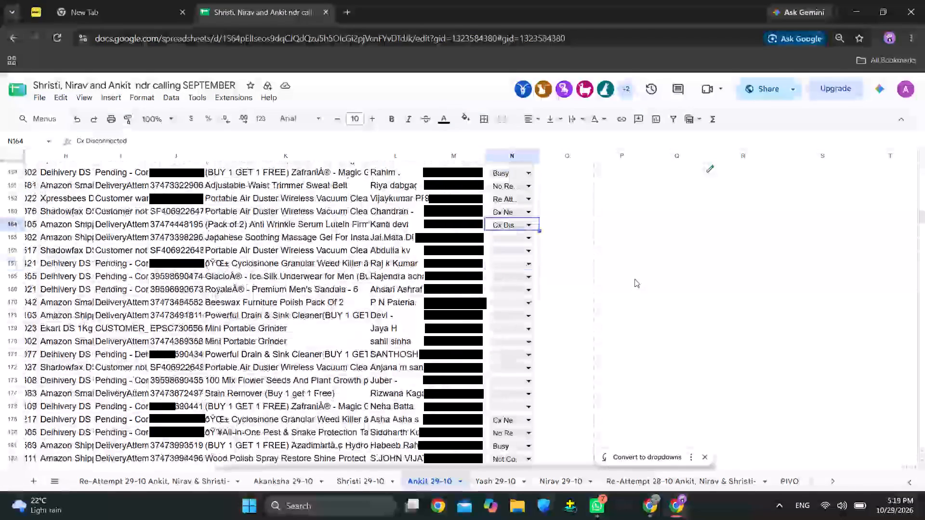
{"action": "scroll", "coordinate": [634, 279], "scroll_direction": "down", "scroll_amount": 1}
On the Shristi 29-10 sheet, create a pivot table from Remarks column N at cell Q16, copying the sheet name from the location reference.
{"action": "left_click", "coordinate": [370, 480]}
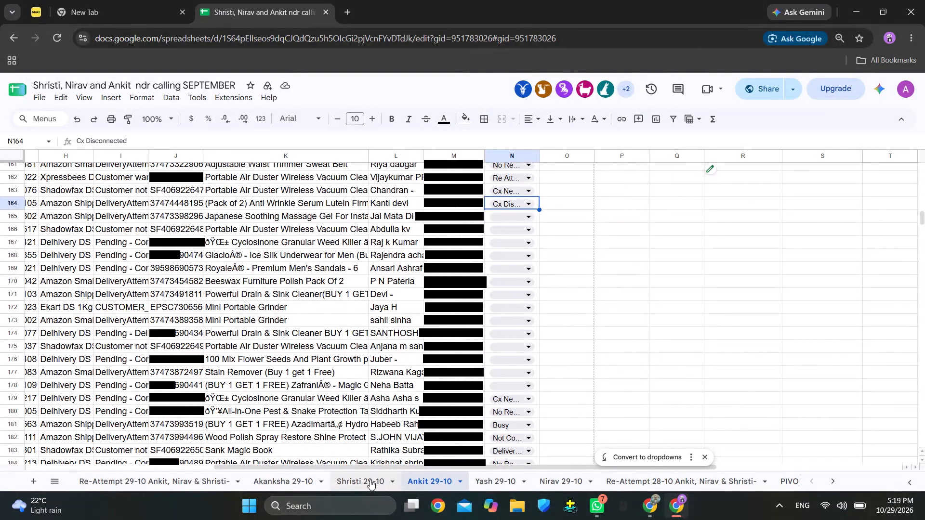
{"action": "scroll", "coordinate": [709, 241], "scroll_direction": "up", "scroll_amount": 9}
{"action": "scroll", "coordinate": [709, 241], "scroll_direction": "left", "scroll_amount": 2}
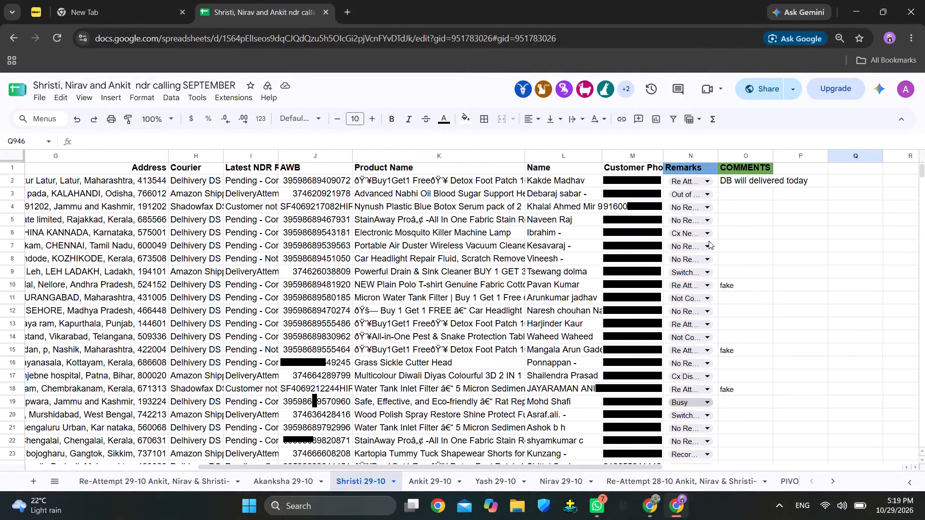
{"action": "left_click", "coordinate": [688, 156]}
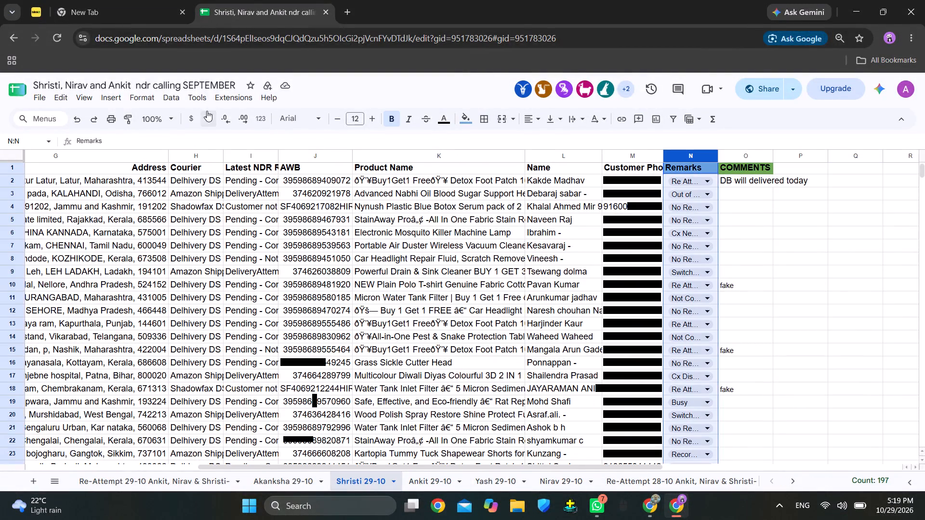
{"action": "left_click", "coordinate": [115, 101]}
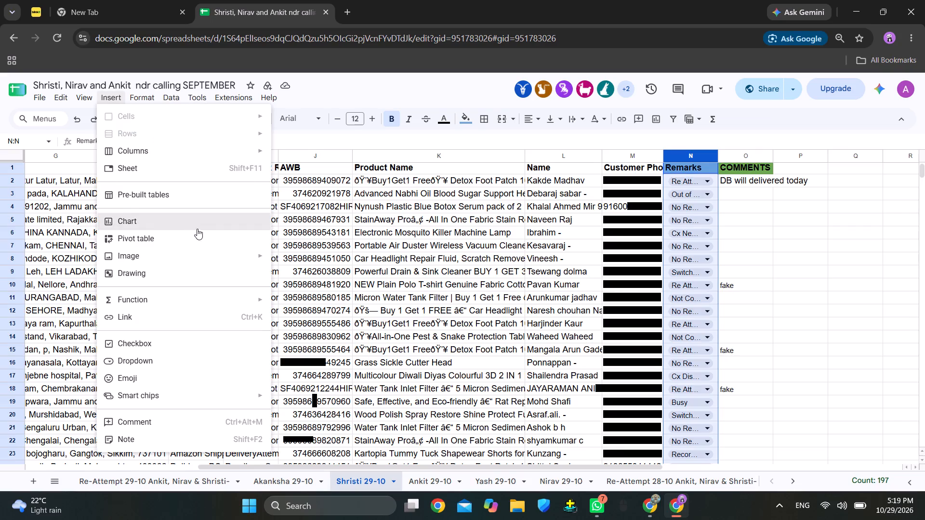
{"action": "left_click", "coordinate": [198, 234]}
{"action": "left_click", "coordinate": [410, 303]}
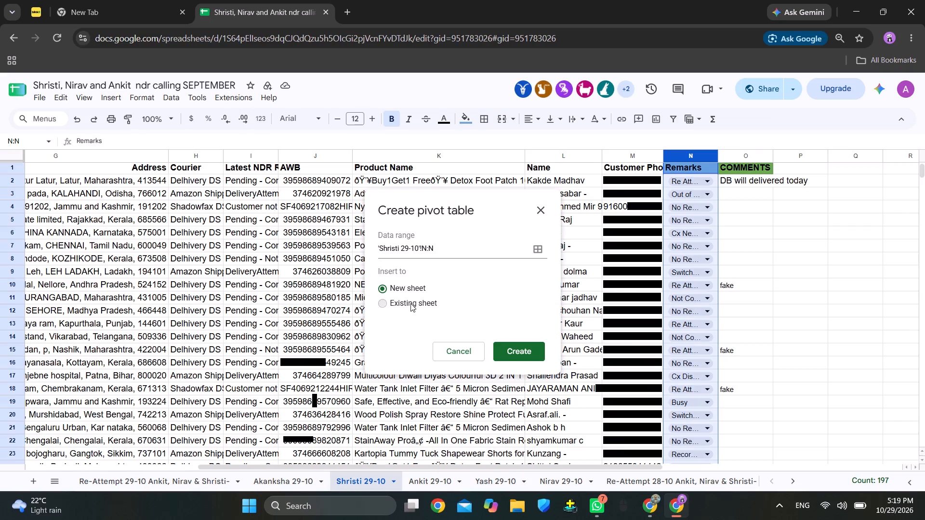
{"action": "left_click_drag", "start_coordinate": [410, 303], "coordinate": [485, 326]}
{"action": "left_click", "coordinate": [485, 326]}
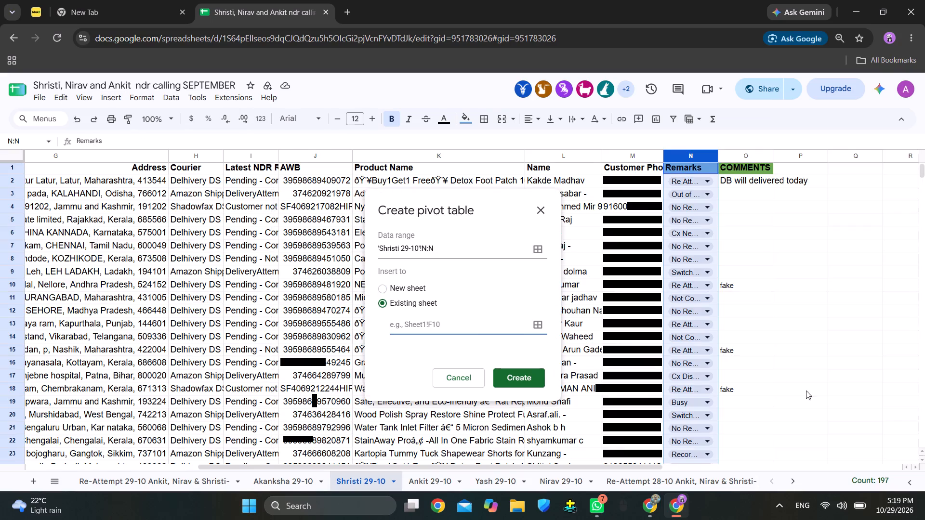
{"action": "left_click", "coordinate": [879, 362]}
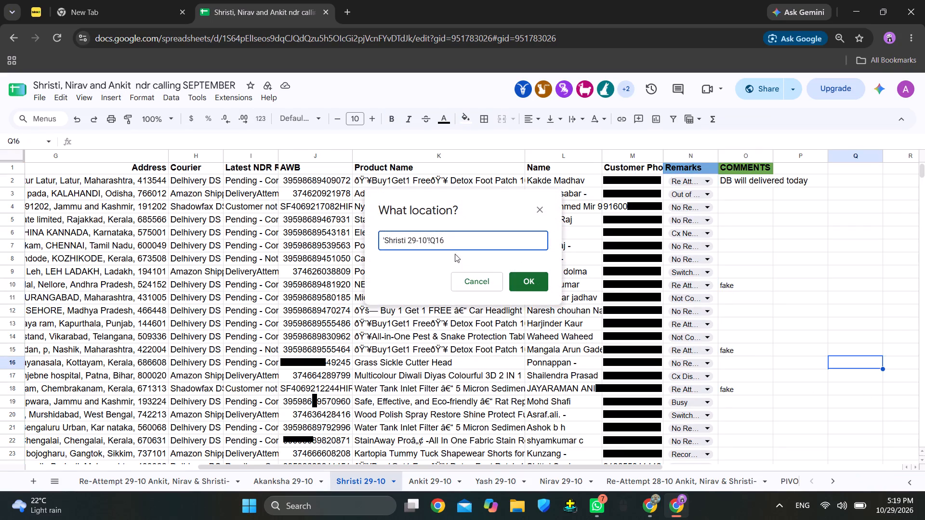
{"action": "left_click_drag", "start_coordinate": [425, 244], "coordinate": [385, 245]}
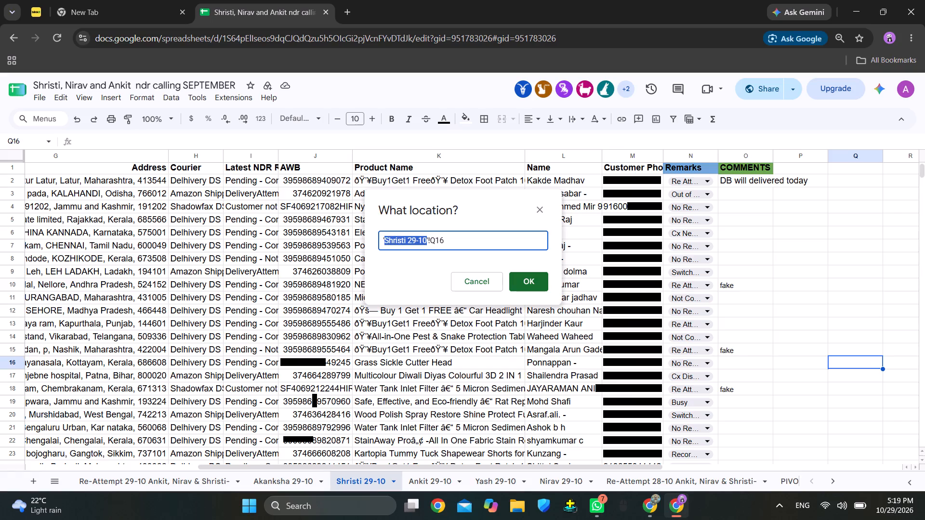
{"action": "left_click_drag", "start_coordinate": [385, 245], "coordinate": [384, 245]}
{"action": "key", "text": "ctrl+c"}
{"action": "left_click", "coordinate": [528, 278]}
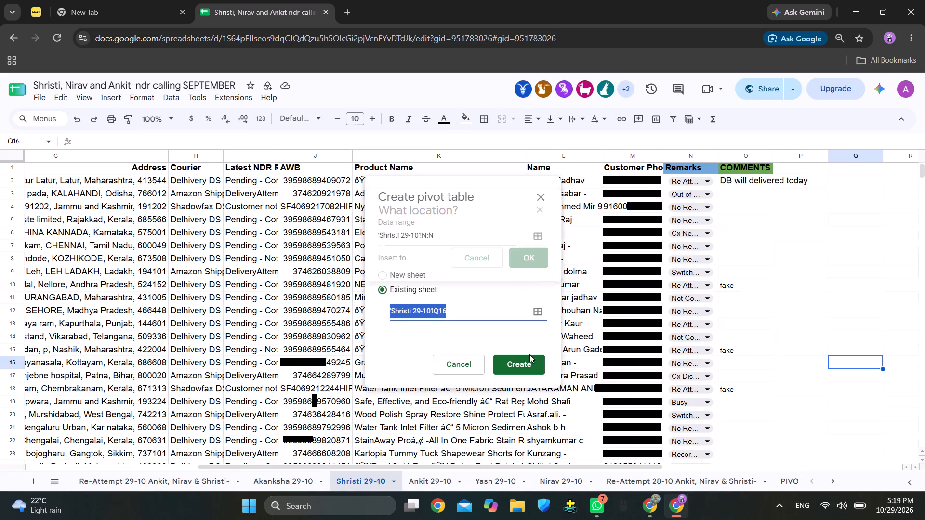
{"action": "left_click", "coordinate": [529, 361]}
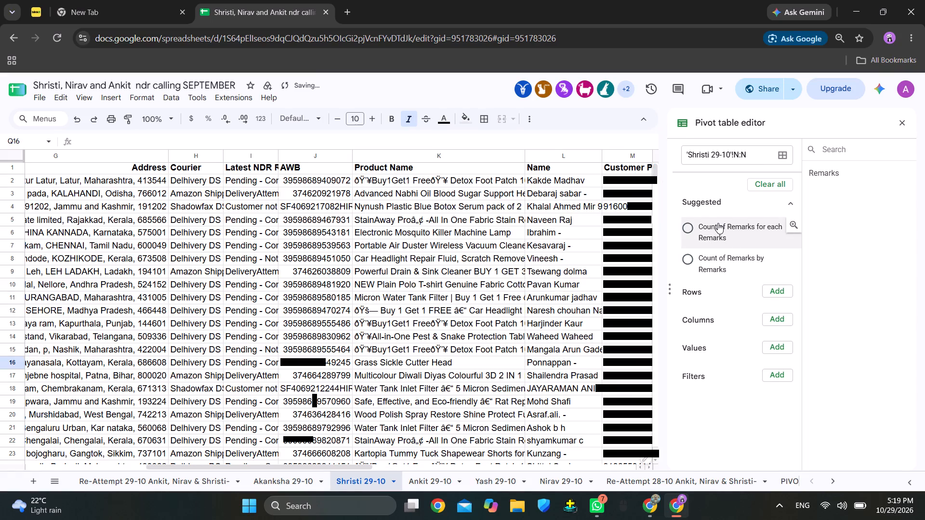
Apply the suggested Count of Remarks for each Remarks layout to the pivot table and close its editor.
{"action": "left_click", "coordinate": [718, 223]}
{"action": "left_click", "coordinate": [903, 125]}
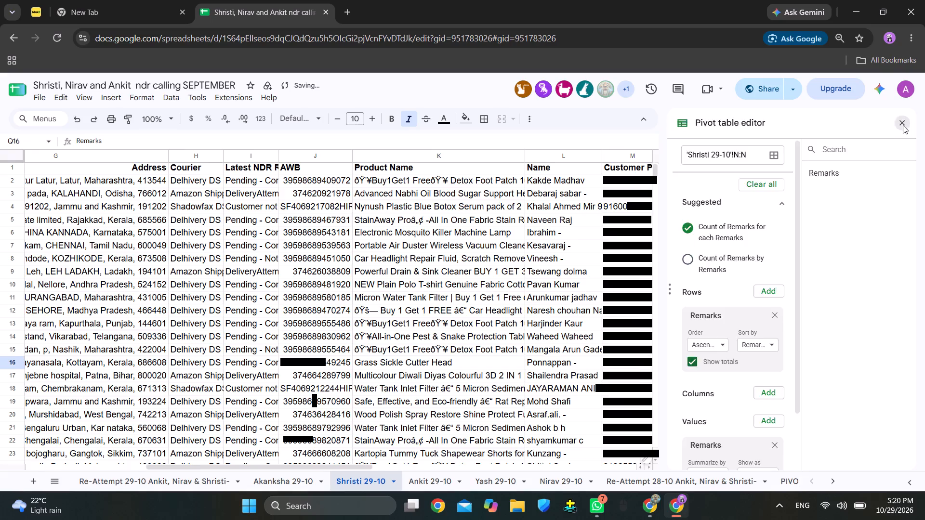
Rename the pivot table's Remarks header in cell Q16 as Shristi 29-10.
{"action": "double_click", "coordinate": [92, 138]}
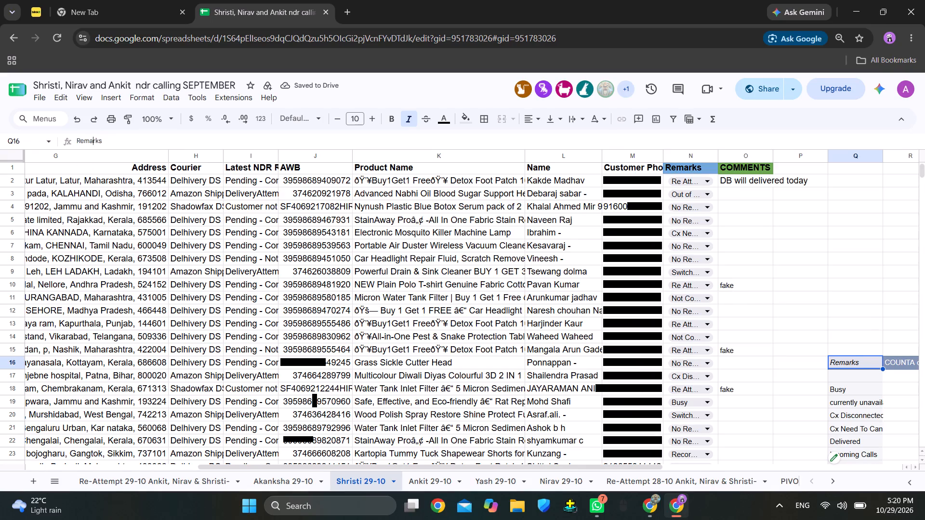
{"action": "key", "text": "ctrl+v"}
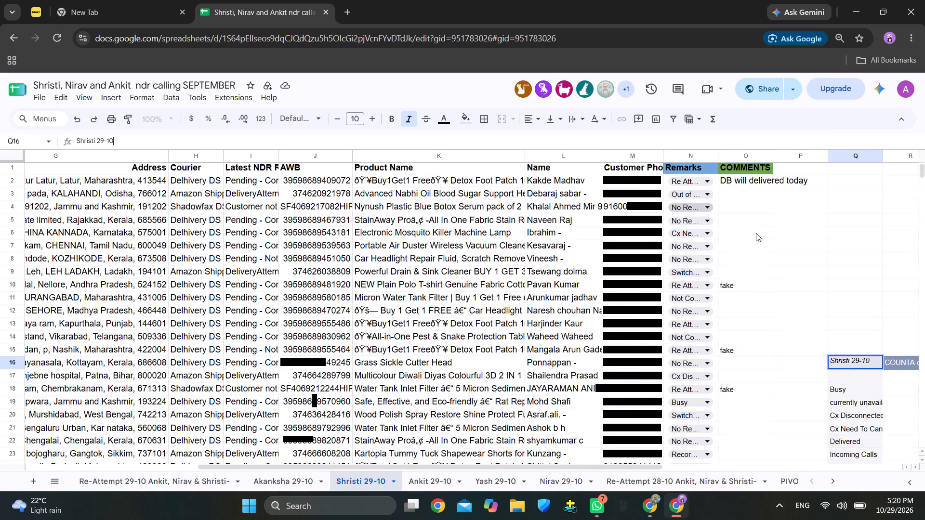
Widen columns Q and R so the pivot table's remark labels and COUNTA of Remarks header fit fully.
{"action": "scroll", "coordinate": [785, 249], "scroll_direction": "left", "scroll_amount": 3}
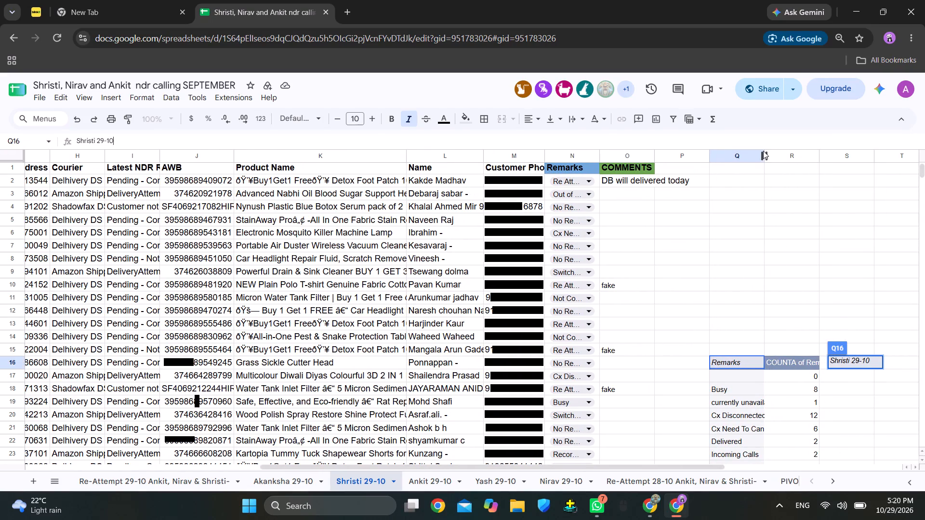
{"action": "left_click", "coordinate": [743, 154]}
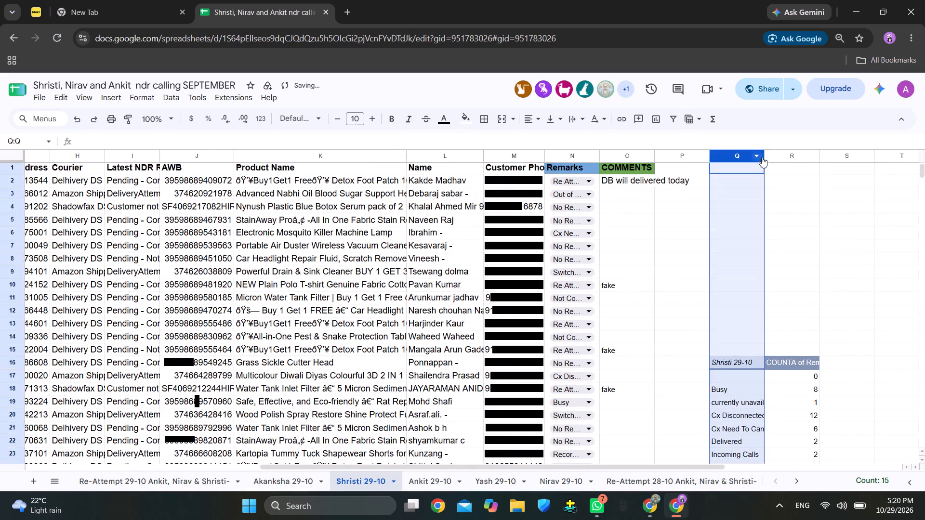
{"action": "left_click_drag", "start_coordinate": [762, 155], "coordinate": [784, 155]}
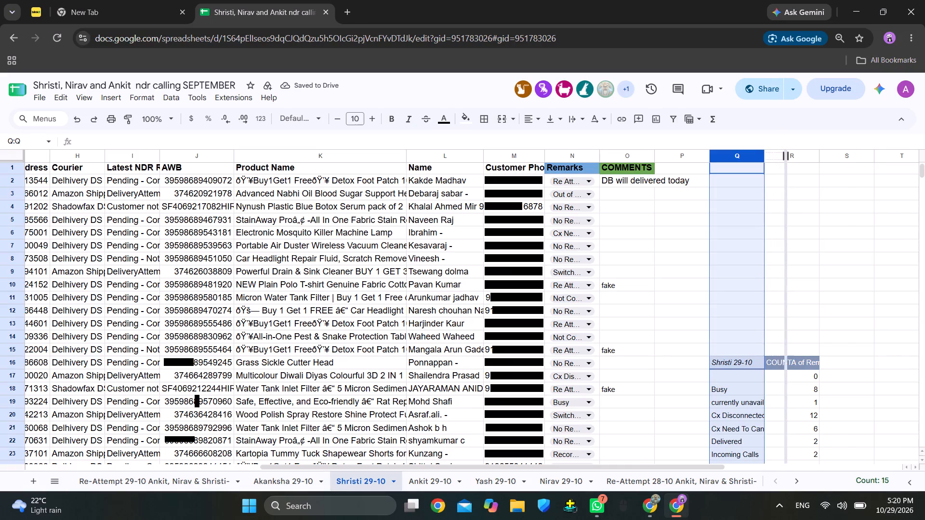
{"action": "left_click_drag", "start_coordinate": [784, 155], "coordinate": [784, 155]}
{"action": "left_click_drag", "start_coordinate": [841, 152], "coordinate": [862, 152]}
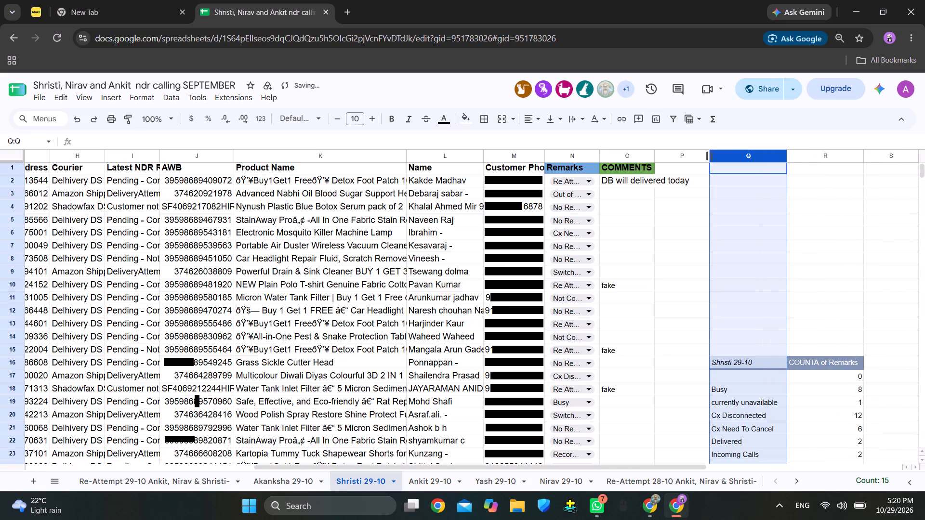
{"action": "left_click", "coordinate": [592, 168]}
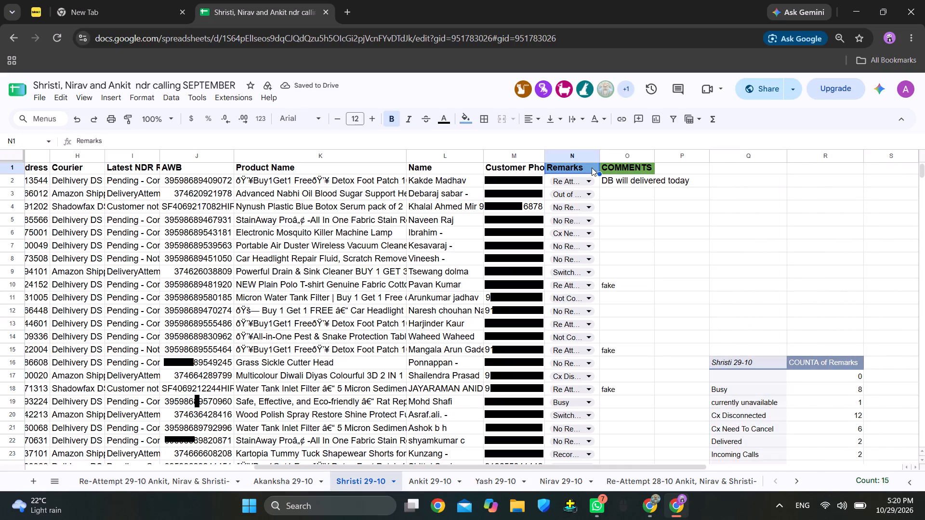
On the Ankit 29-10 sheet, set the remark in N165 to Record your message and in N166 to Lang barrier.
{"action": "left_click", "coordinate": [431, 490]}
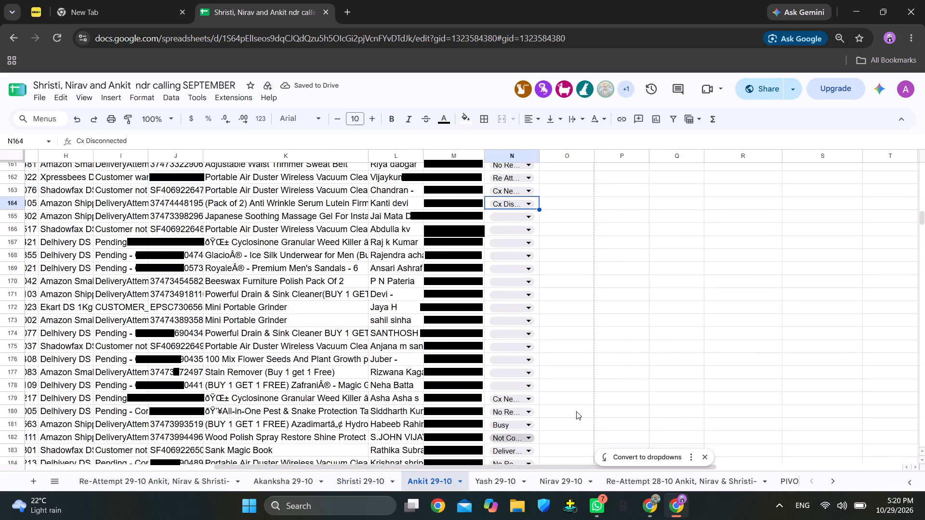
{"action": "scroll", "coordinate": [576, 411], "scroll_direction": "right", "scroll_amount": 2}
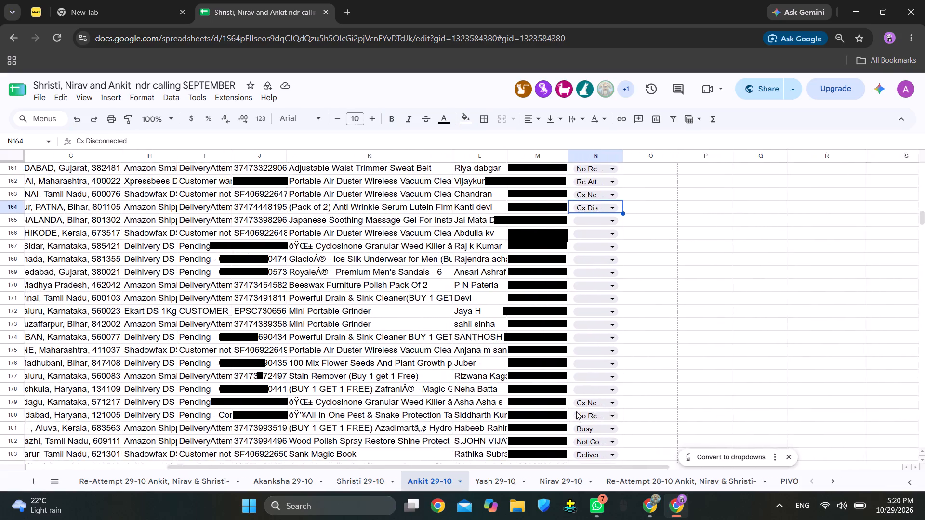
{"action": "scroll", "coordinate": [576, 411], "scroll_direction": "right", "scroll_amount": 1}
{"action": "scroll", "coordinate": [576, 411], "scroll_direction": "left", "scroll_amount": 1}
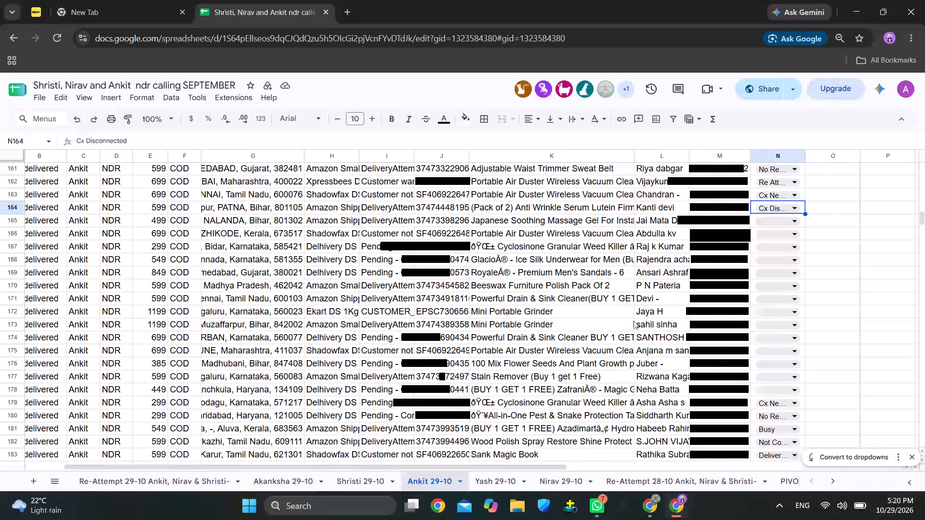
{"action": "scroll", "coordinate": [642, 305], "scroll_direction": "left", "scroll_amount": 2}
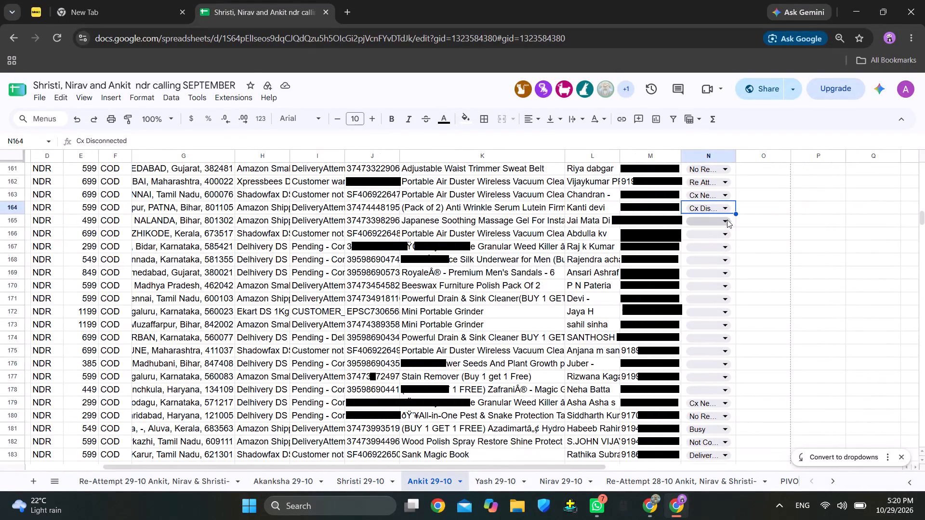
{"action": "left_click", "coordinate": [724, 223]}
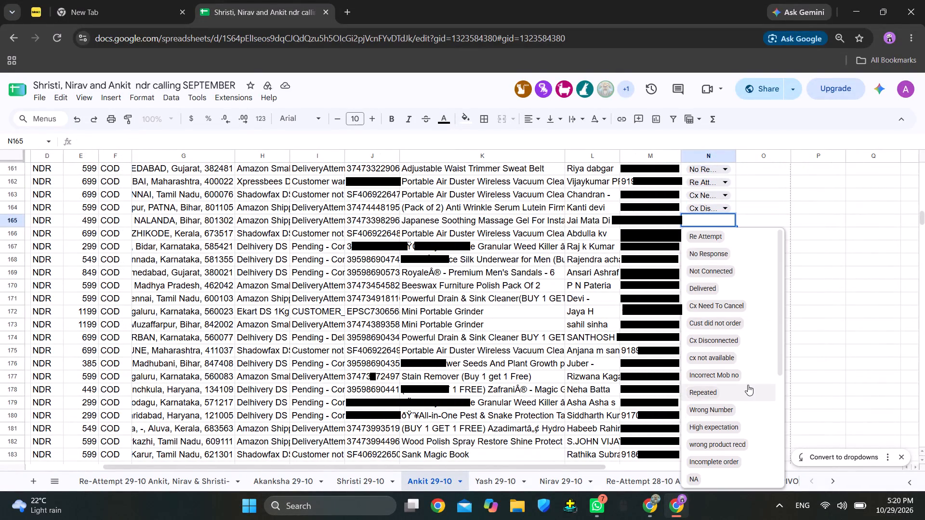
{"action": "scroll", "coordinate": [748, 385], "scroll_direction": "down", "scroll_amount": 9}
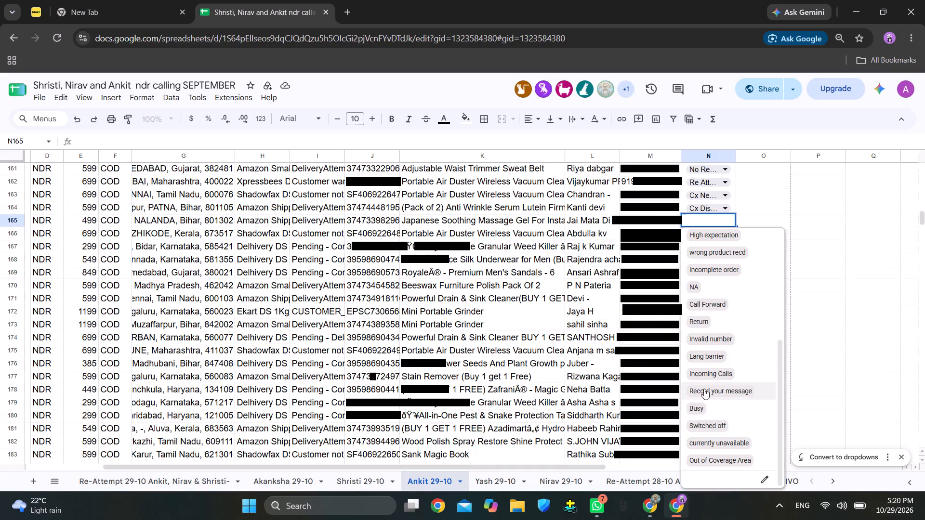
{"action": "left_click", "coordinate": [704, 389]}
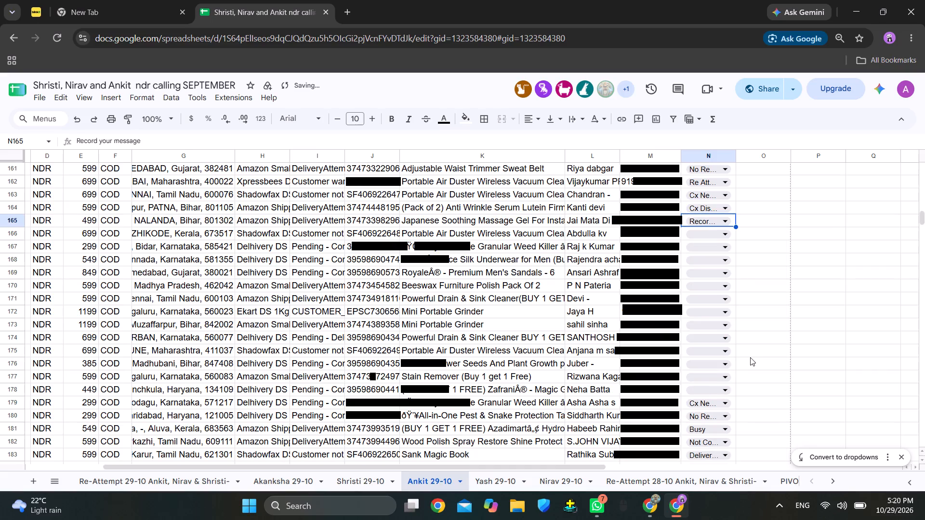
{"action": "left_click", "coordinate": [700, 236]}
{"action": "scroll", "coordinate": [732, 376], "scroll_direction": "down", "scroll_amount": 7}
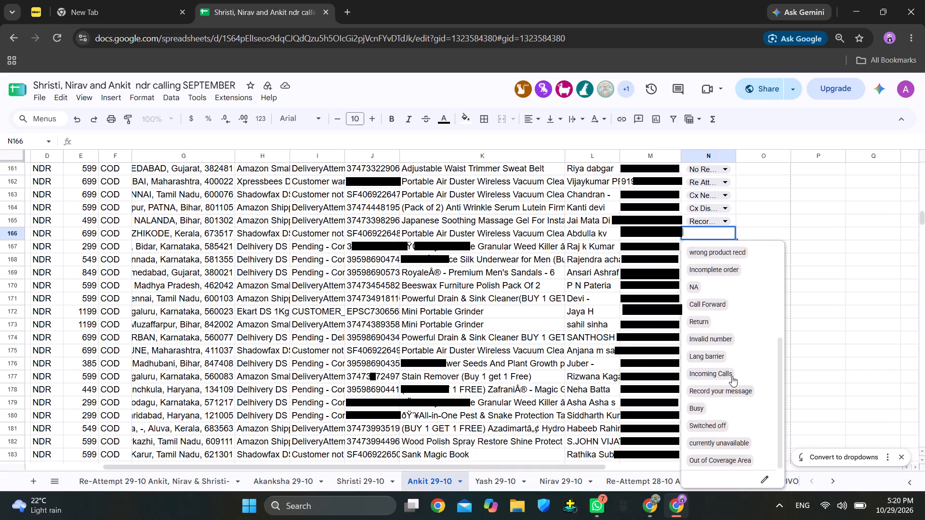
{"action": "left_click", "coordinate": [710, 354]}
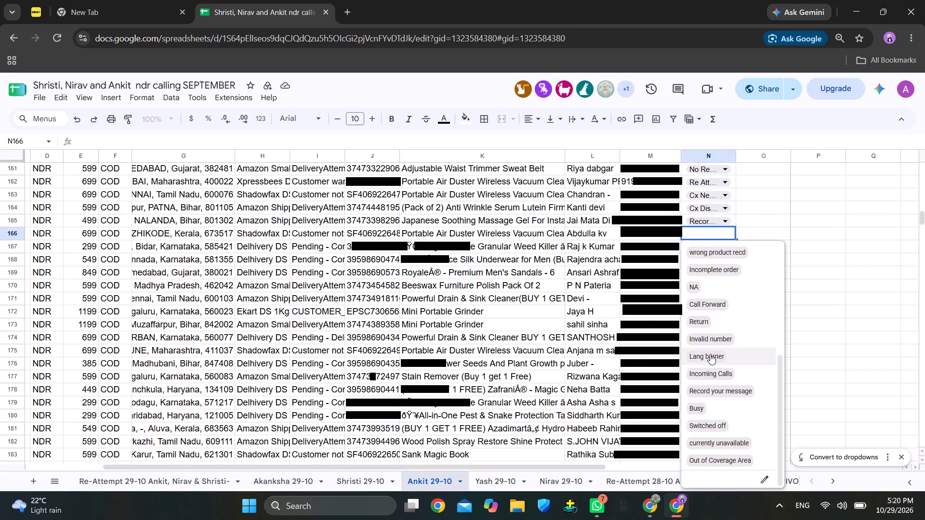
Set the remark for row 167 in column N to Out of Coverage Area.
{"action": "scroll", "coordinate": [830, 273], "scroll_direction": "up", "scroll_amount": 8}
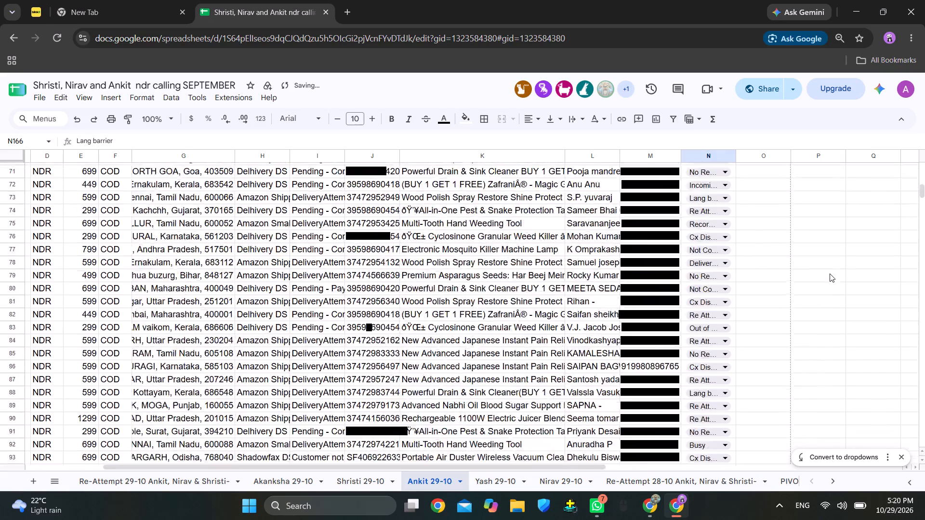
{"action": "scroll", "coordinate": [830, 273], "scroll_direction": "up", "scroll_amount": 9}
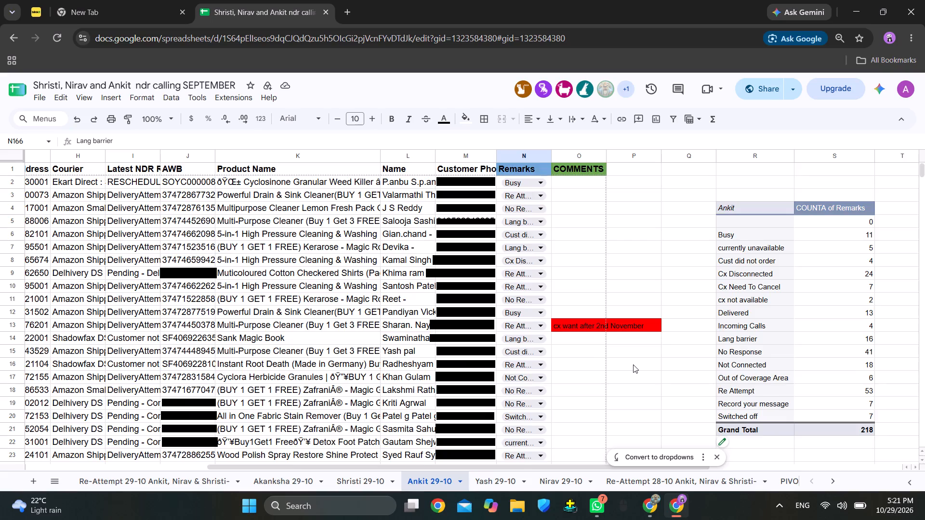
{"action": "scroll", "coordinate": [633, 364], "scroll_direction": "down", "scroll_amount": 15}
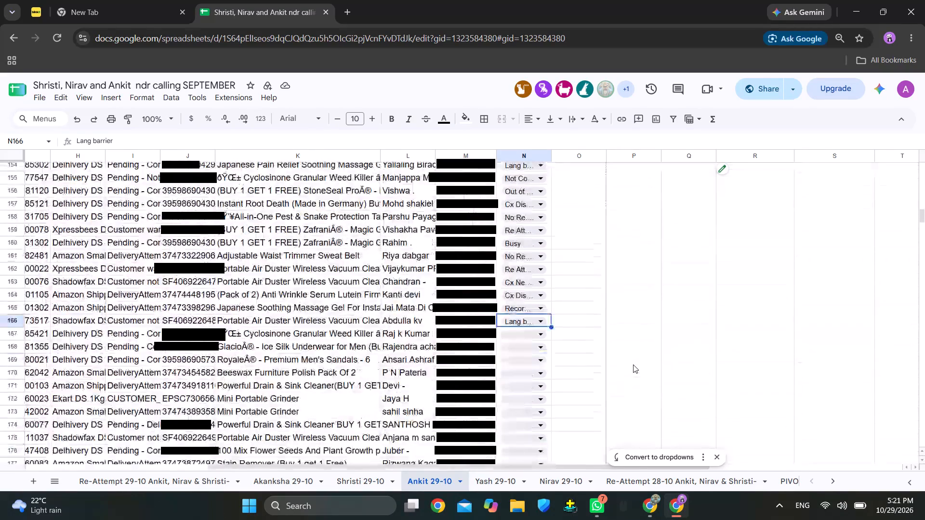
{"action": "scroll", "coordinate": [633, 364], "scroll_direction": "down", "scroll_amount": 3}
{"action": "scroll", "coordinate": [633, 364], "scroll_direction": "right", "scroll_amount": 1}
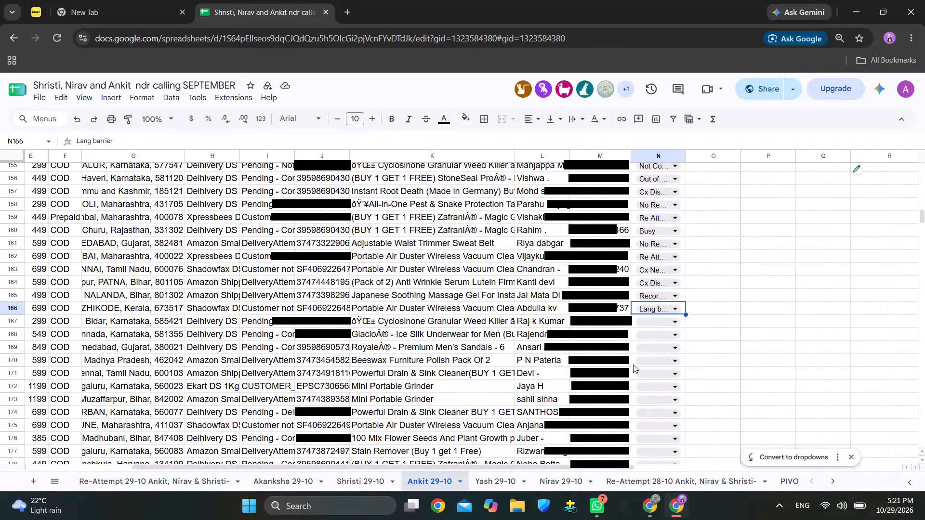
{"action": "scroll", "coordinate": [633, 364], "scroll_direction": "right", "scroll_amount": 1}
{"action": "left_click", "coordinate": [664, 314]}
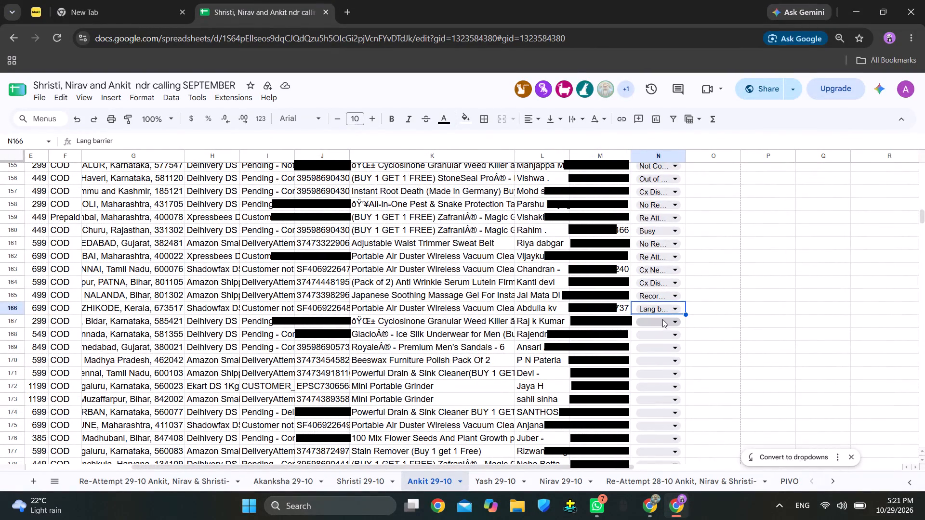
{"action": "left_click", "coordinate": [662, 321]}
{"action": "scroll", "coordinate": [666, 379], "scroll_direction": "down", "scroll_amount": 8}
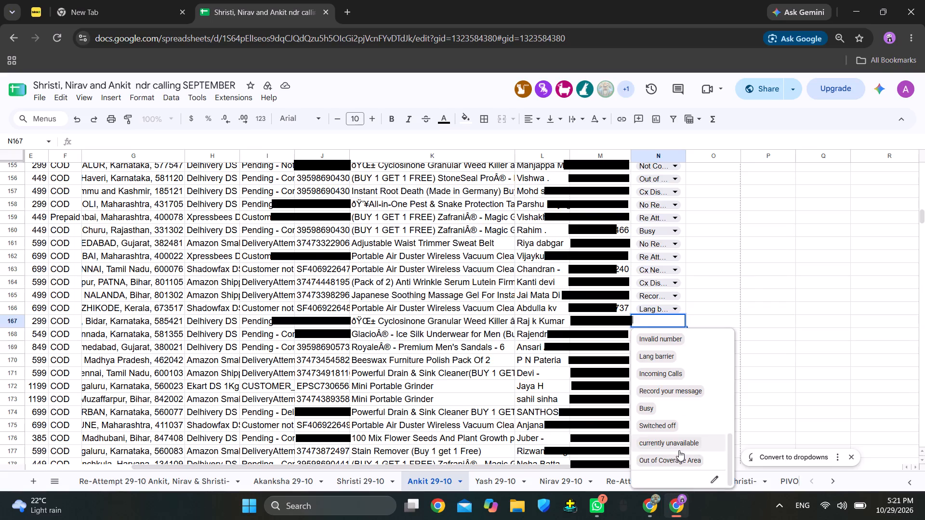
{"action": "left_click", "coordinate": [679, 458]}
Examine the remaining blank remarks below row 167 and the remark counts in the Ankit pivot table.
{"action": "scroll", "coordinate": [784, 422], "scroll_direction": "down", "scroll_amount": 1}
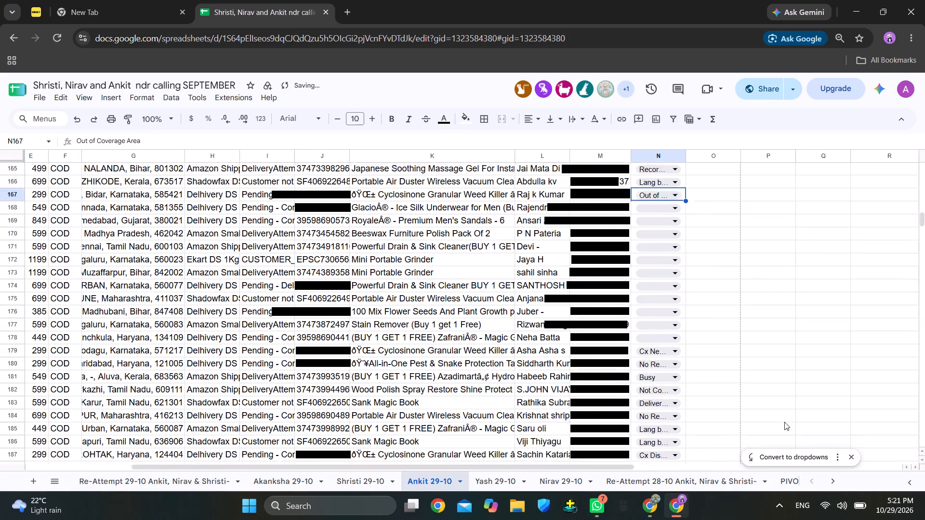
{"action": "scroll", "coordinate": [784, 422], "scroll_direction": "down", "scroll_amount": 2}
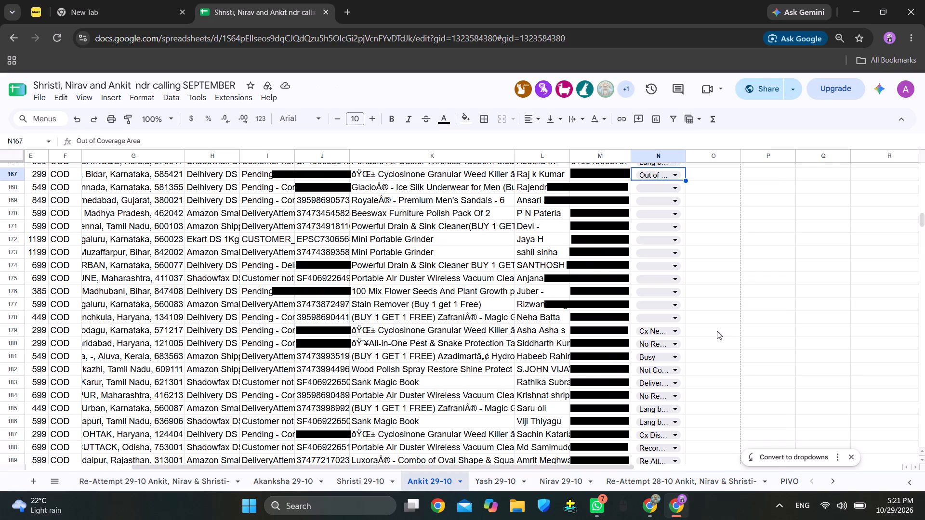
{"action": "scroll", "coordinate": [753, 323], "scroll_direction": "up", "scroll_amount": 1}
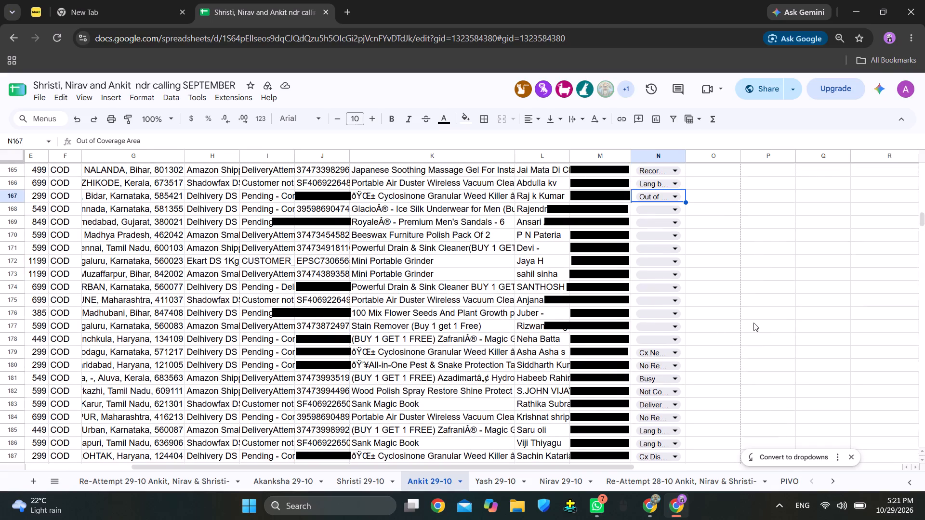
{"action": "scroll", "coordinate": [753, 323], "scroll_direction": "up", "scroll_amount": 2}
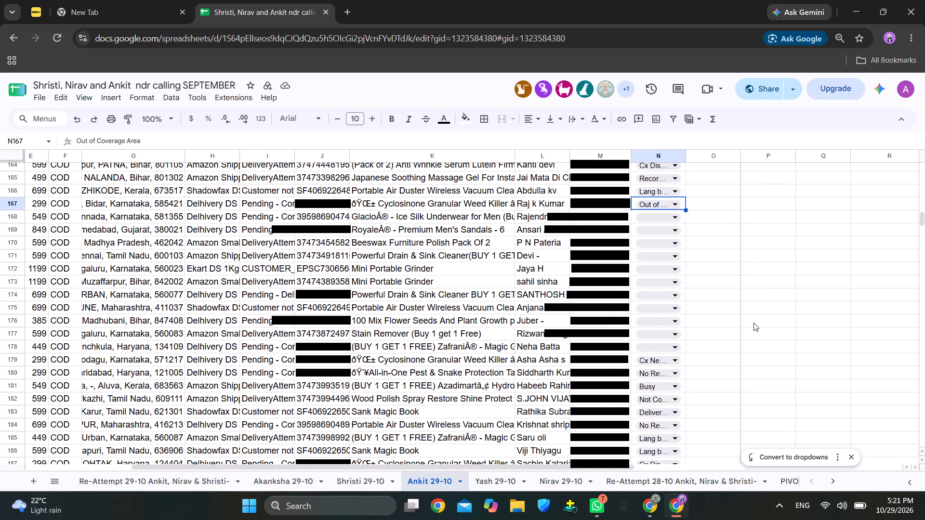
{"action": "scroll", "coordinate": [753, 323], "scroll_direction": "up", "scroll_amount": 15}
{"action": "scroll", "coordinate": [753, 323], "scroll_direction": "up", "scroll_amount": 7}
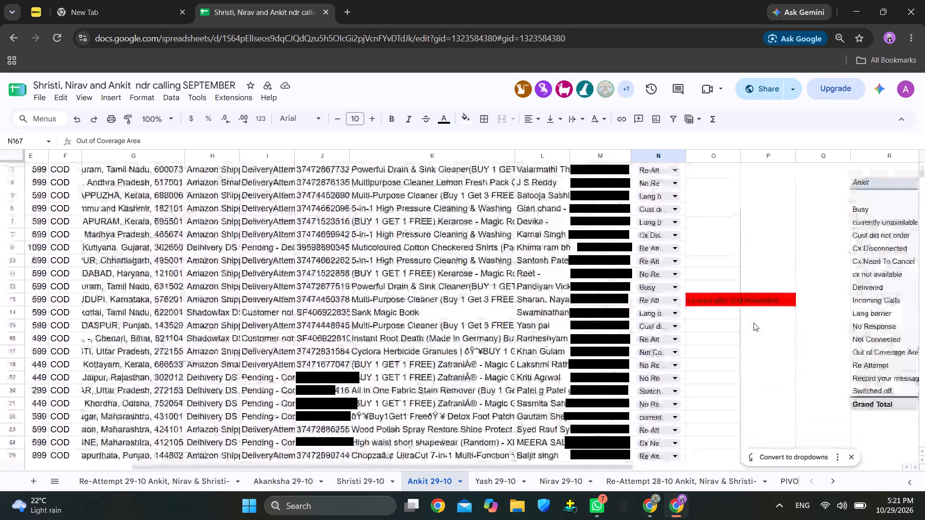
{"action": "scroll", "coordinate": [753, 323], "scroll_direction": "left", "scroll_amount": 4}
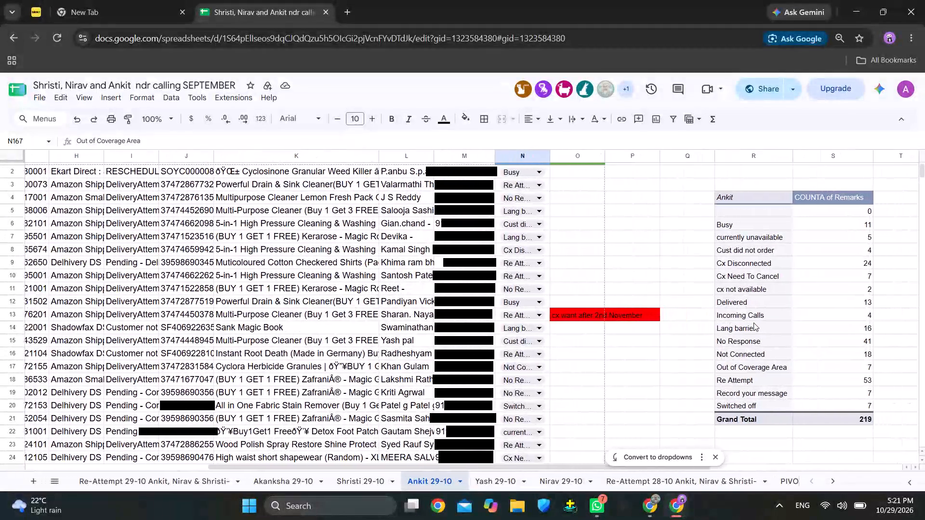
{"action": "scroll", "coordinate": [753, 323], "scroll_direction": "left", "scroll_amount": 2}
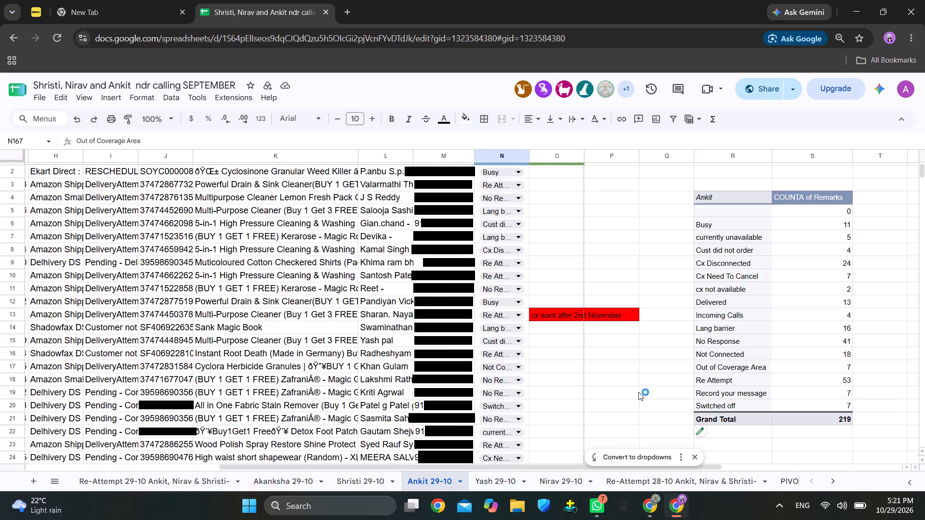
Set the remark in N168 to Lang barrier and in N169 to Cx Disconnected.
{"action": "scroll", "coordinate": [638, 392], "scroll_direction": "down", "scroll_amount": 12}
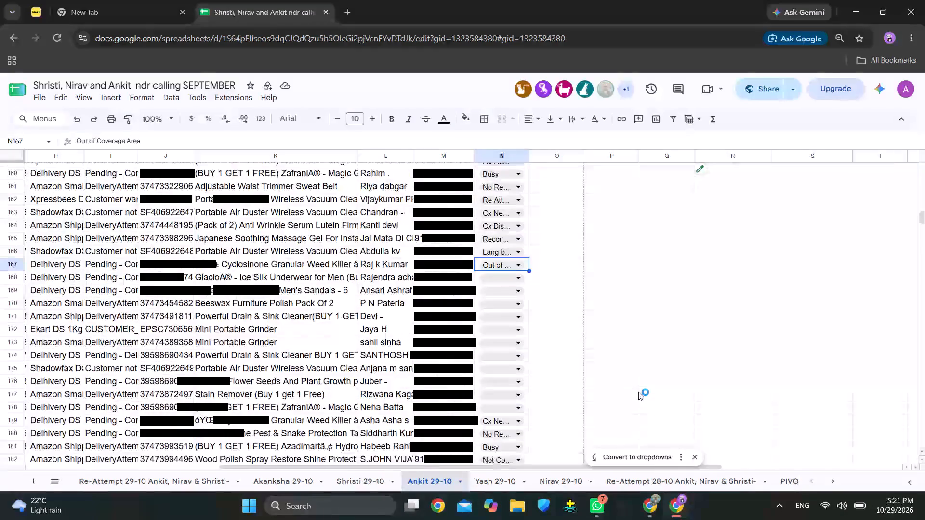
{"action": "scroll", "coordinate": [638, 392], "scroll_direction": "down", "scroll_amount": 4}
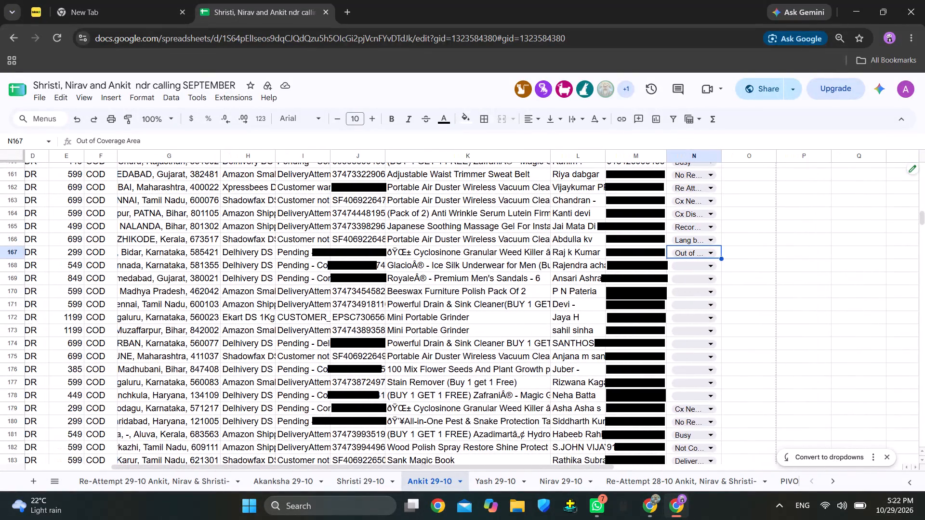
{"action": "left_click", "coordinate": [690, 266]}
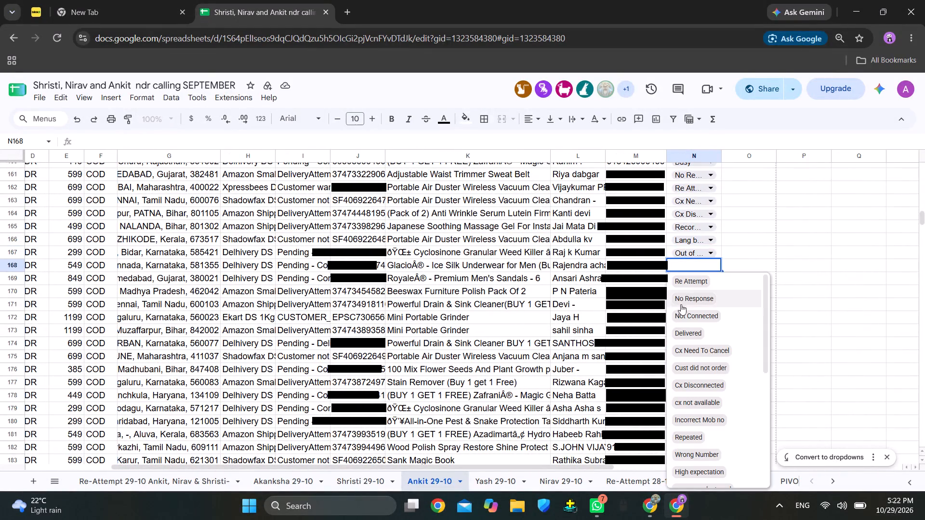
{"action": "scroll", "coordinate": [700, 434], "scroll_direction": "down", "scroll_amount": 4}
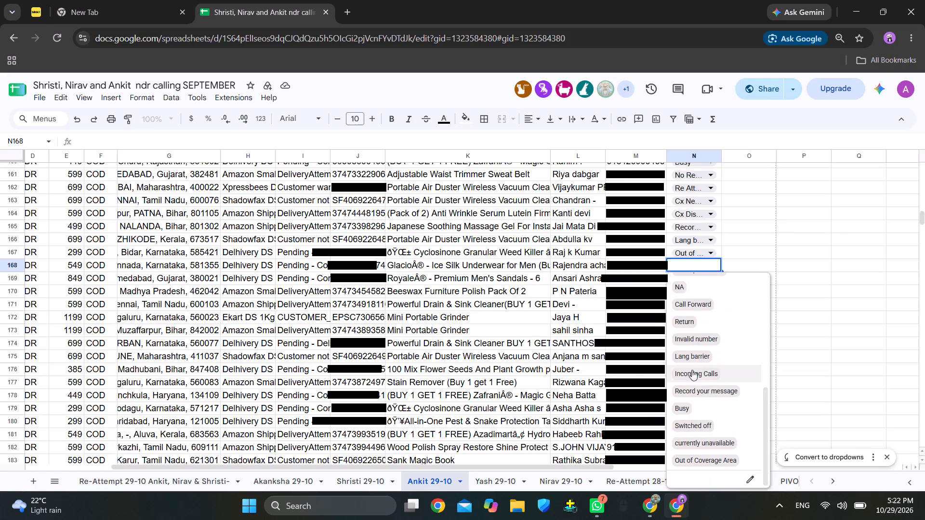
{"action": "left_click", "coordinate": [699, 352]}
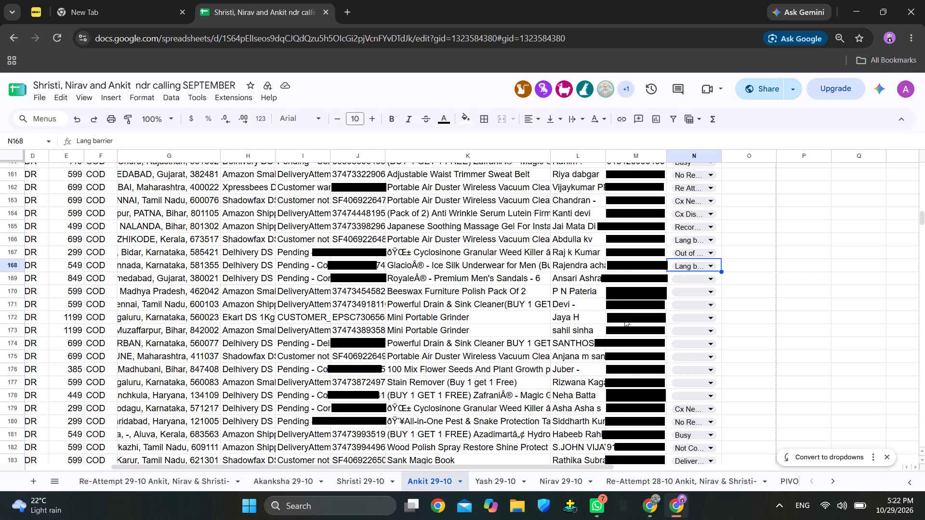
{"action": "left_click", "coordinate": [708, 282]}
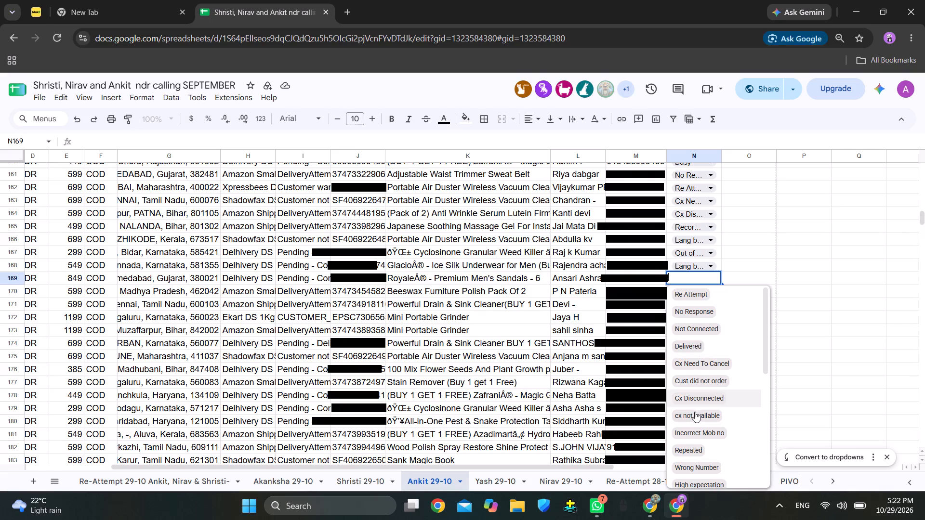
{"action": "left_click", "coordinate": [700, 397]}
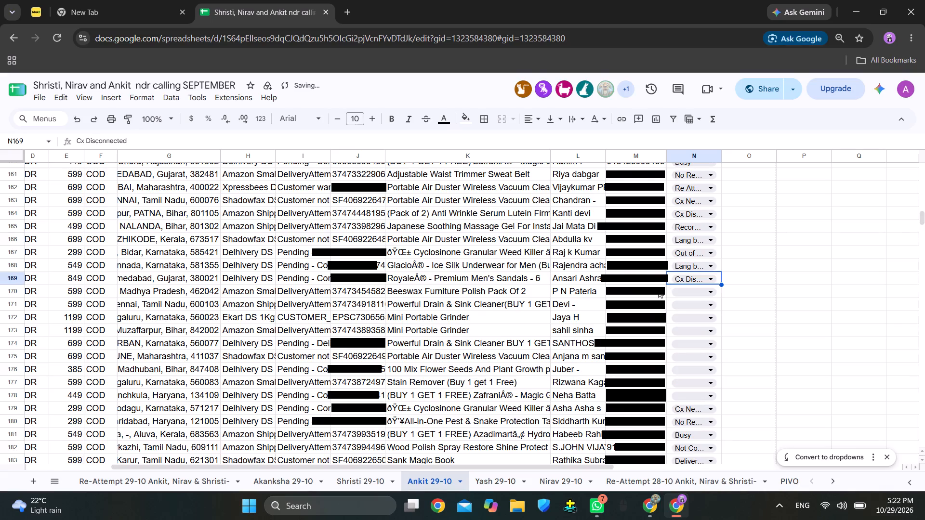
Check the customer's phone and name cells in row 170 and set its remark to Switched off.
{"action": "left_click", "coordinate": [655, 290]}
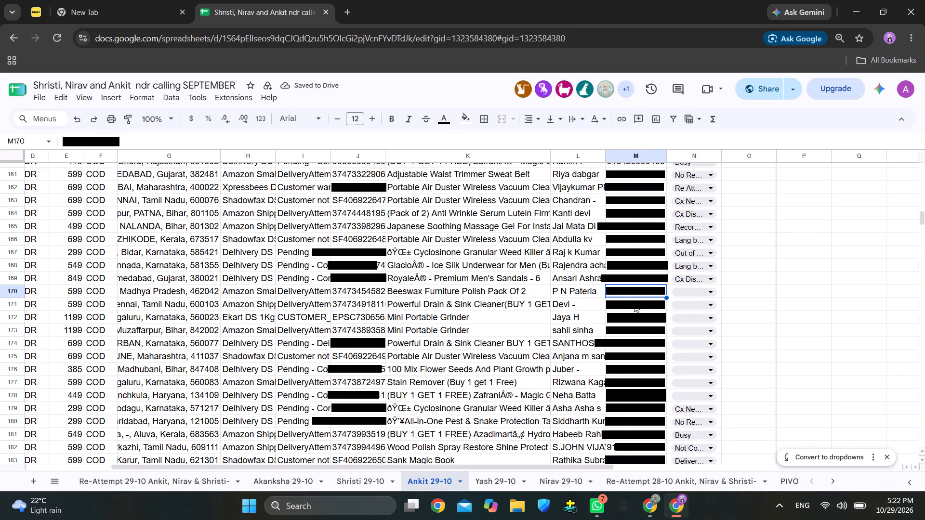
{"action": "left_click", "coordinate": [597, 294]}
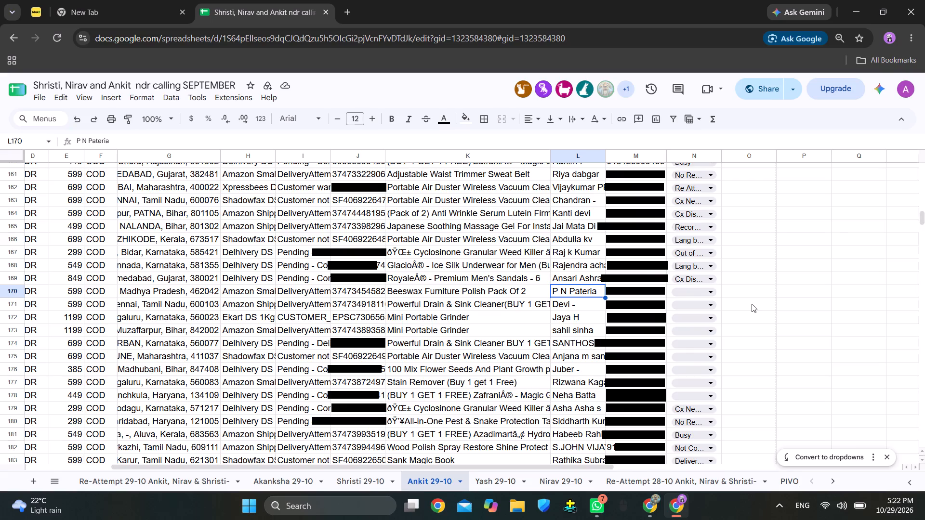
{"action": "left_click", "coordinate": [704, 296]}
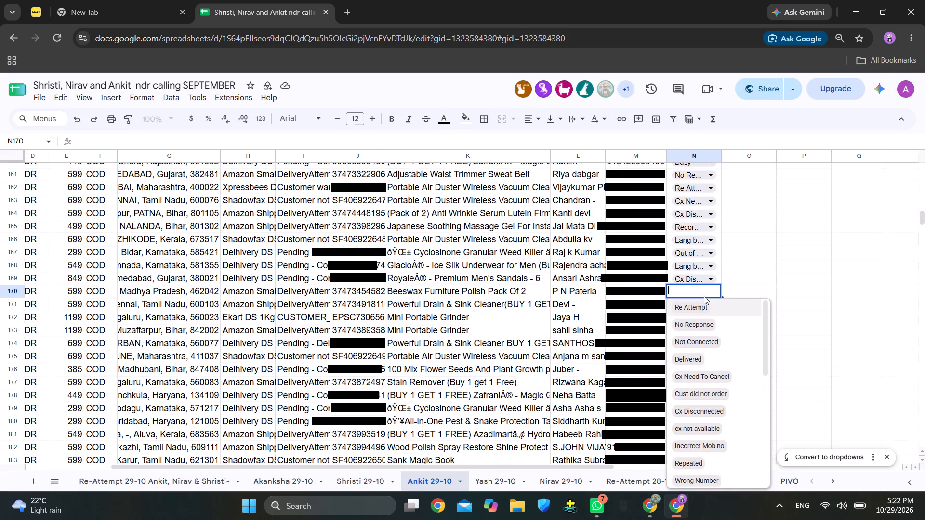
{"action": "scroll", "coordinate": [713, 387], "scroll_direction": "down", "scroll_amount": 7}
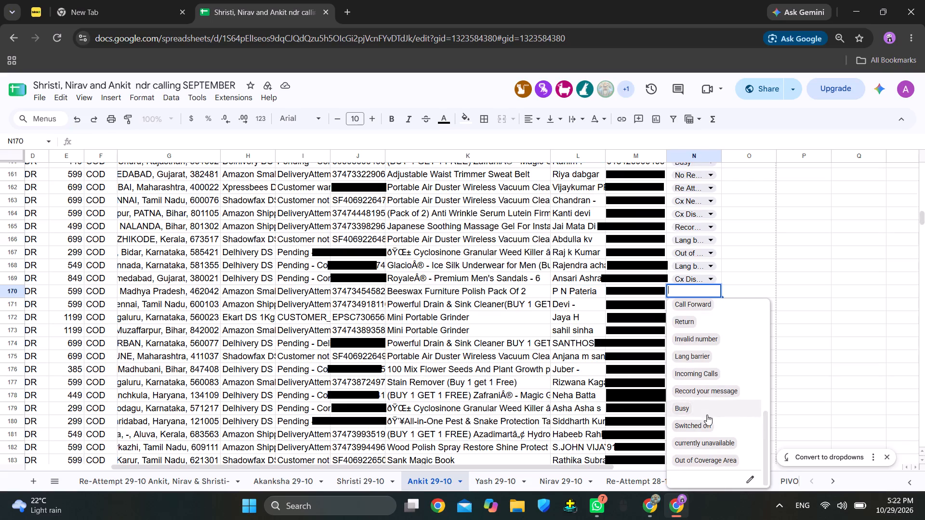
{"action": "left_click", "coordinate": [706, 421]}
Check the customer phone cell in row 171 and examine the remark counts in the Ankit pivot table.
{"action": "left_click", "coordinate": [650, 298]}
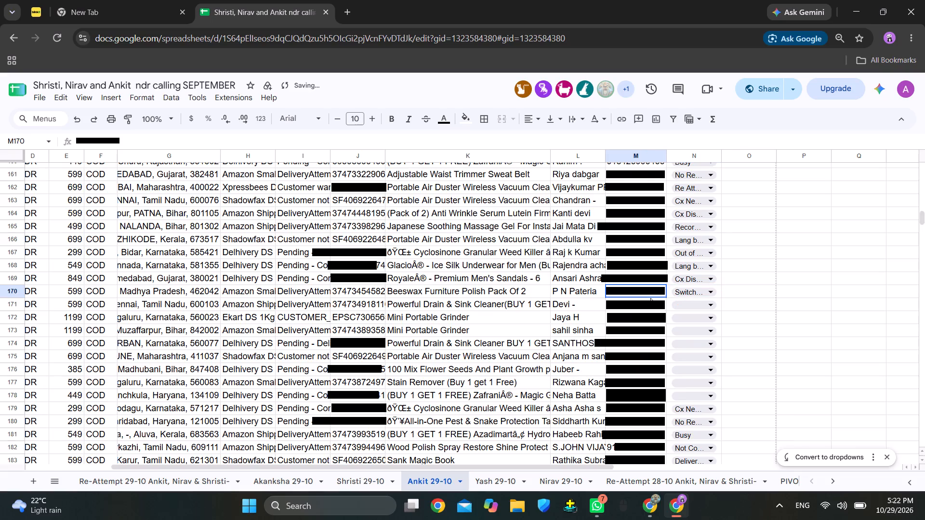
{"action": "left_click", "coordinate": [648, 304]}
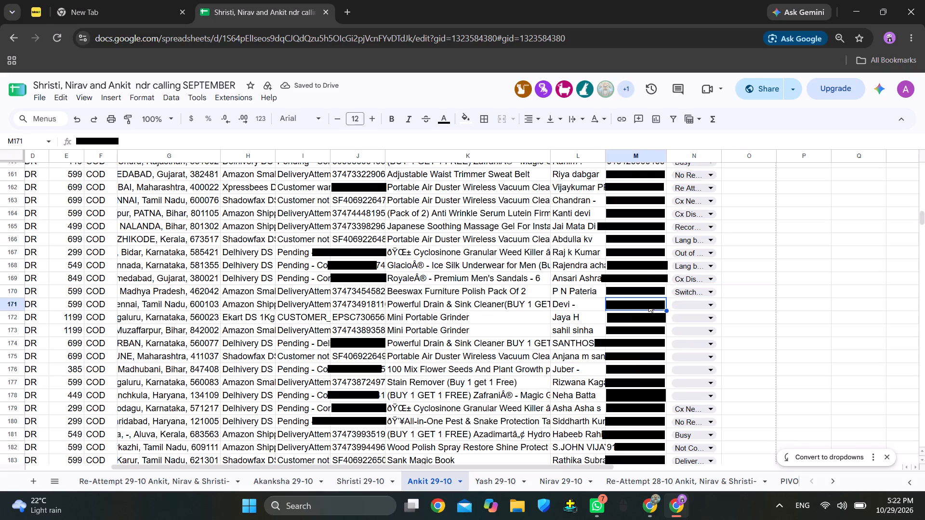
{"action": "scroll", "coordinate": [846, 304], "scroll_direction": "up", "scroll_amount": 8}
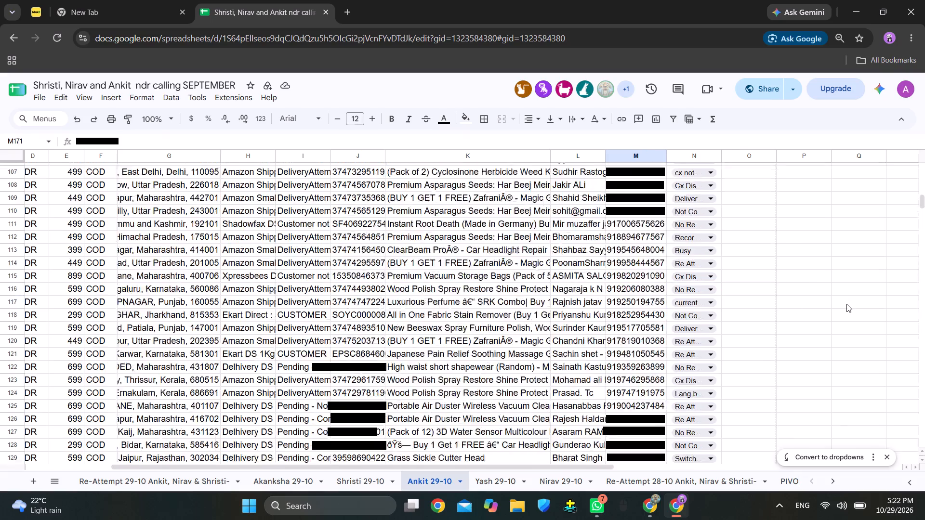
{"action": "scroll", "coordinate": [846, 304], "scroll_direction": "up", "scroll_amount": 9}
{"action": "scroll", "coordinate": [846, 304], "scroll_direction": "left", "scroll_amount": 4}
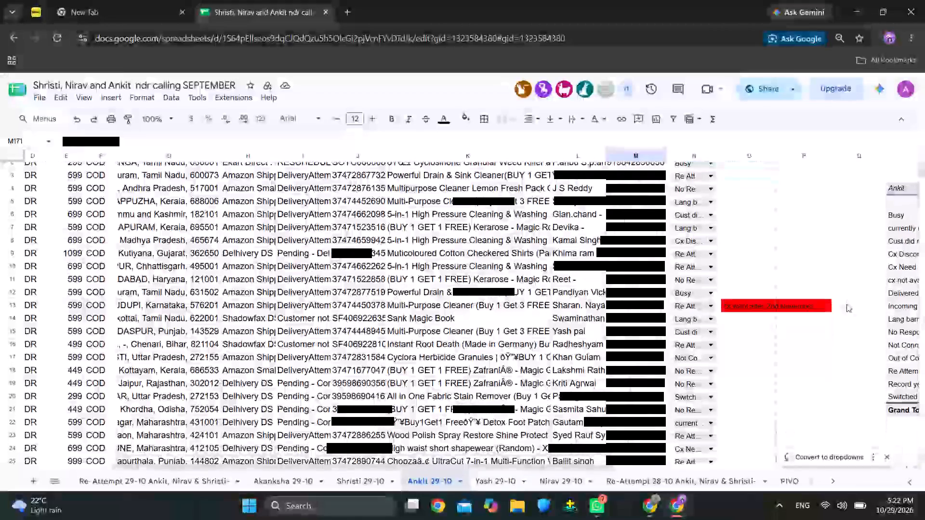
{"action": "scroll", "coordinate": [846, 304], "scroll_direction": "down", "scroll_amount": 3}
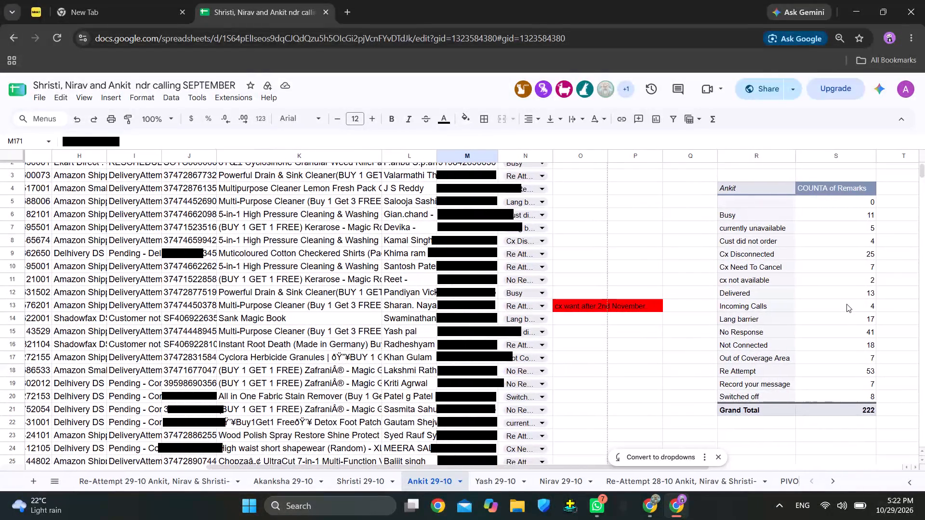
{"action": "scroll", "coordinate": [846, 304], "scroll_direction": "down", "scroll_amount": 3}
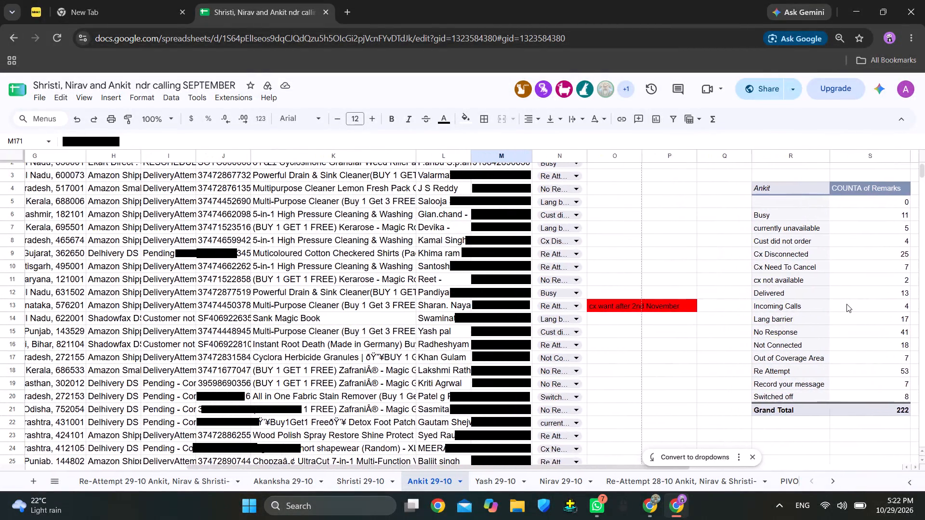
{"action": "scroll", "coordinate": [846, 304], "scroll_direction": "down", "scroll_amount": 3}
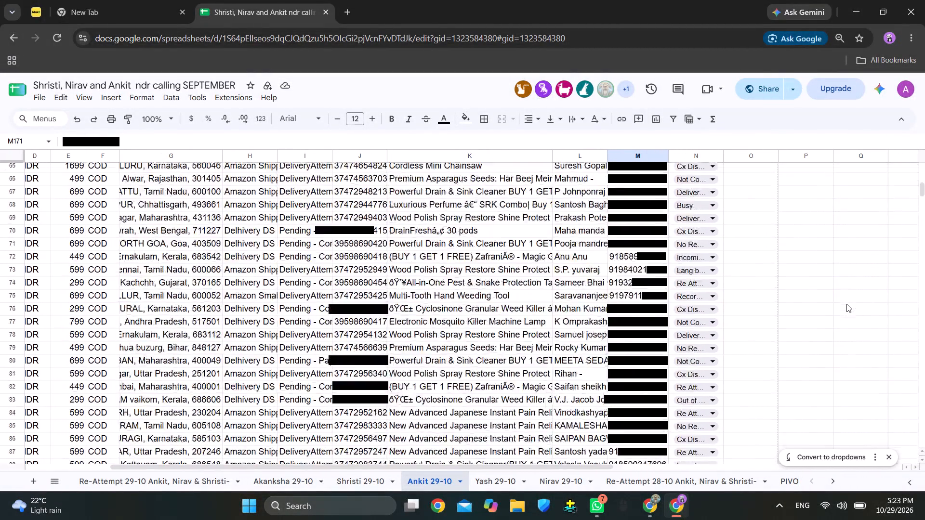
{"action": "scroll", "coordinate": [846, 304], "scroll_direction": "down", "scroll_amount": 7}
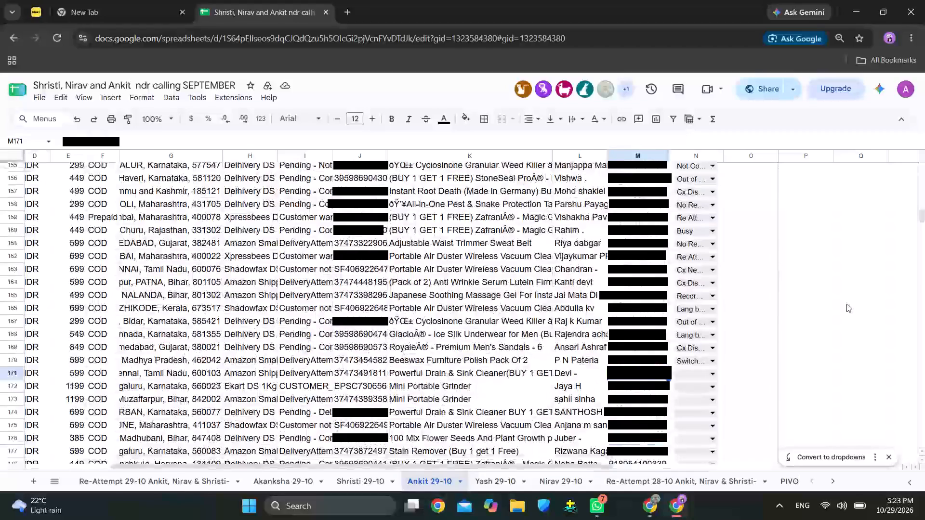
{"action": "scroll", "coordinate": [846, 304], "scroll_direction": "down", "scroll_amount": 4}
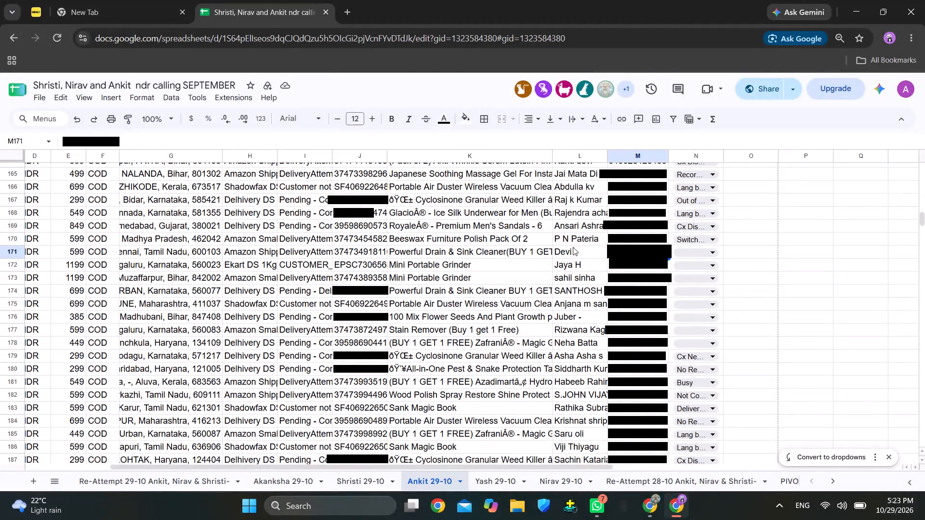
Check the customer's name cell in row 171 and set the remark in N171 to No Response.
{"action": "left_click", "coordinate": [572, 251]}
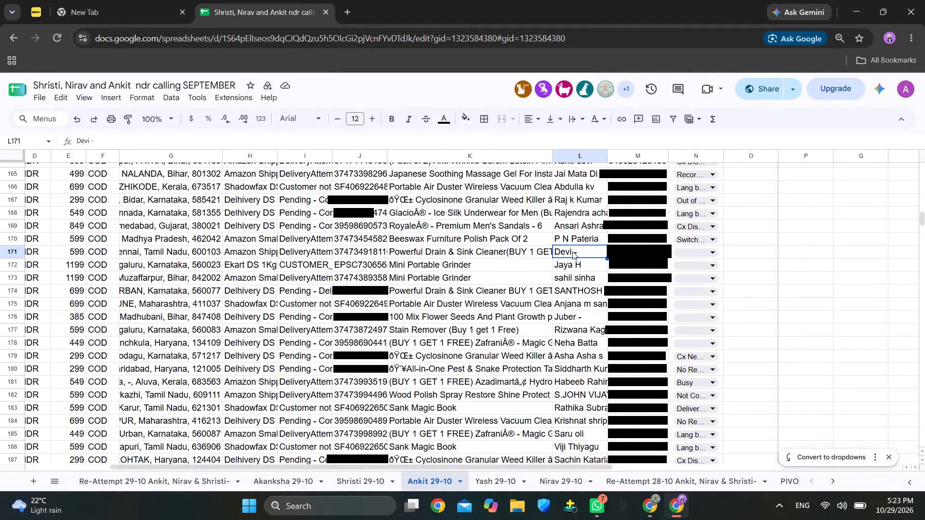
{"action": "left_click", "coordinate": [682, 253]}
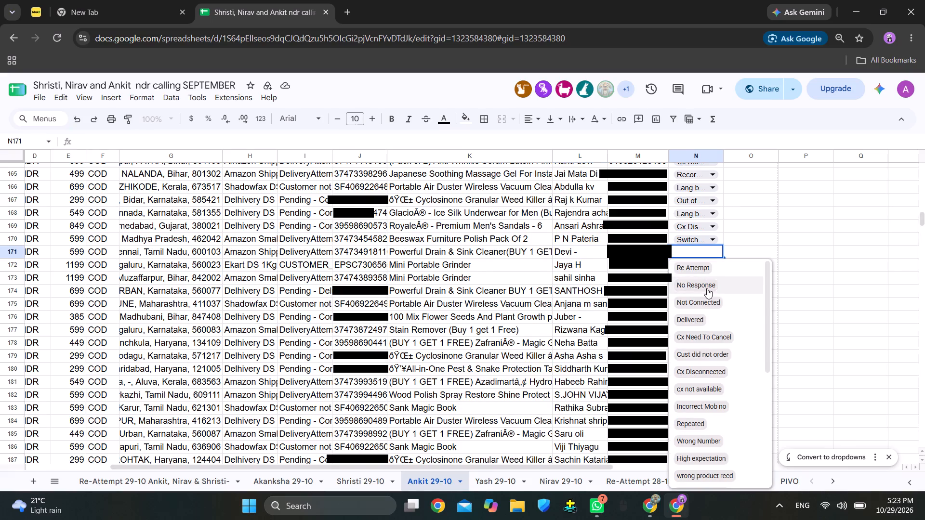
{"action": "scroll", "coordinate": [708, 323], "scroll_direction": "up", "scroll_amount": 1}
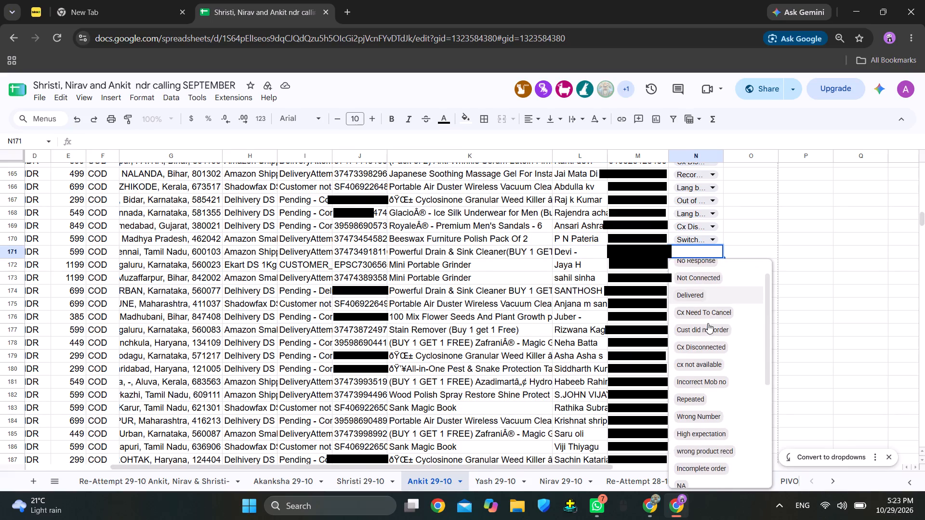
{"action": "scroll", "coordinate": [708, 323], "scroll_direction": "up", "scroll_amount": 2}
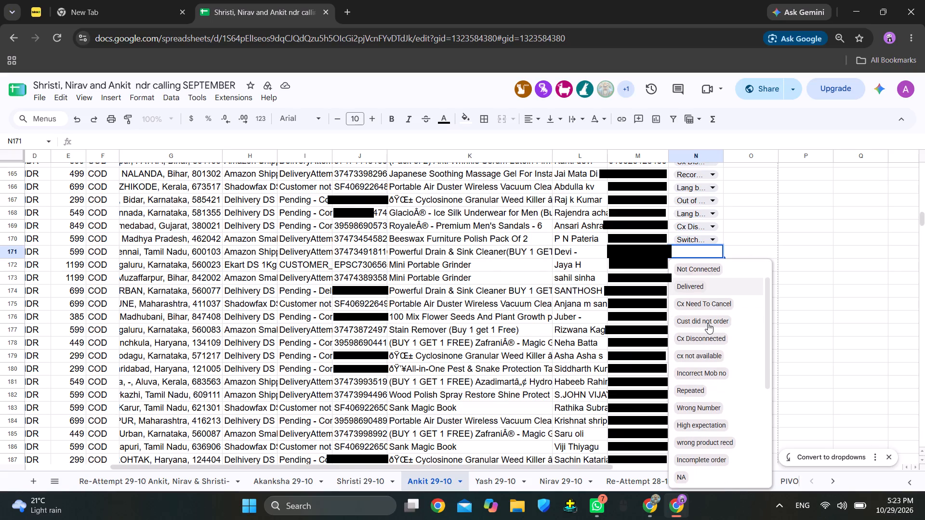
{"action": "scroll", "coordinate": [708, 323], "scroll_direction": "up", "scroll_amount": 2}
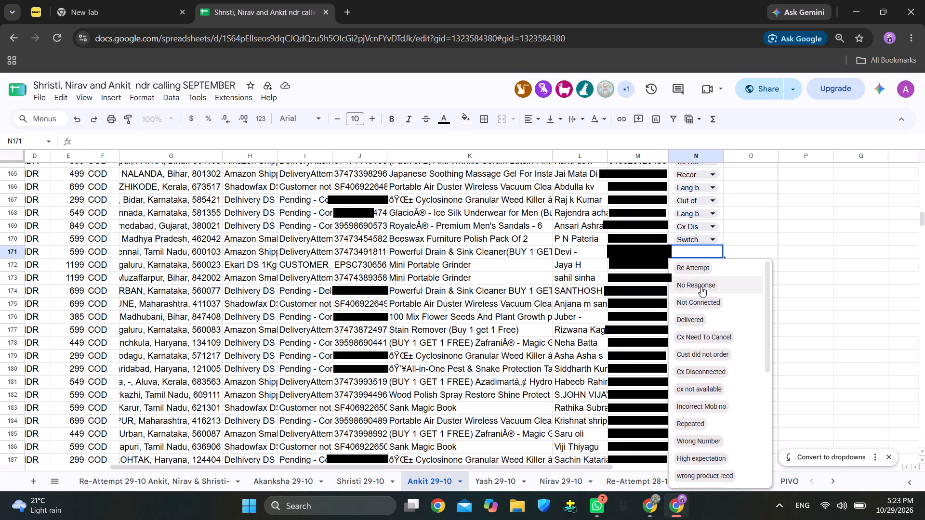
{"action": "left_click", "coordinate": [700, 287]}
Check the customer's phone and name cells in row 172 and set its remark in column N to Lang barrier.
{"action": "left_click", "coordinate": [647, 267]}
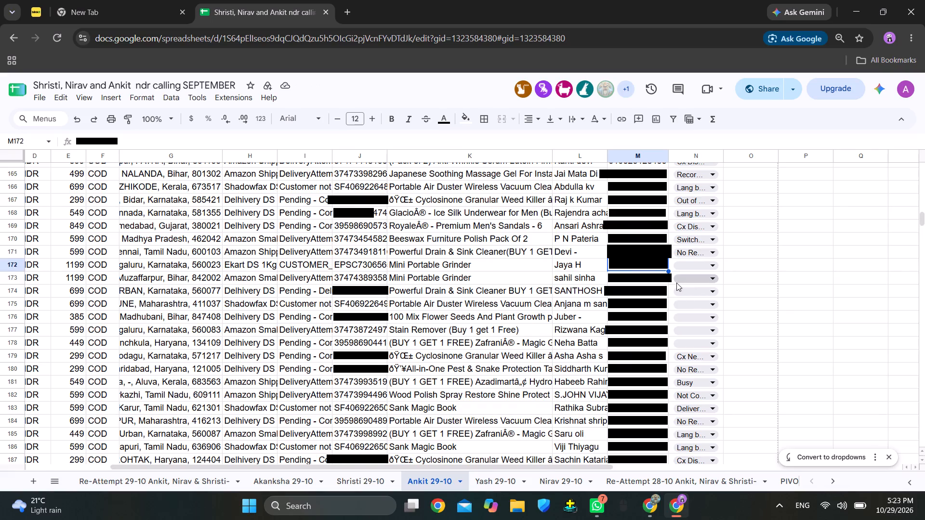
{"action": "left_click", "coordinate": [587, 261]}
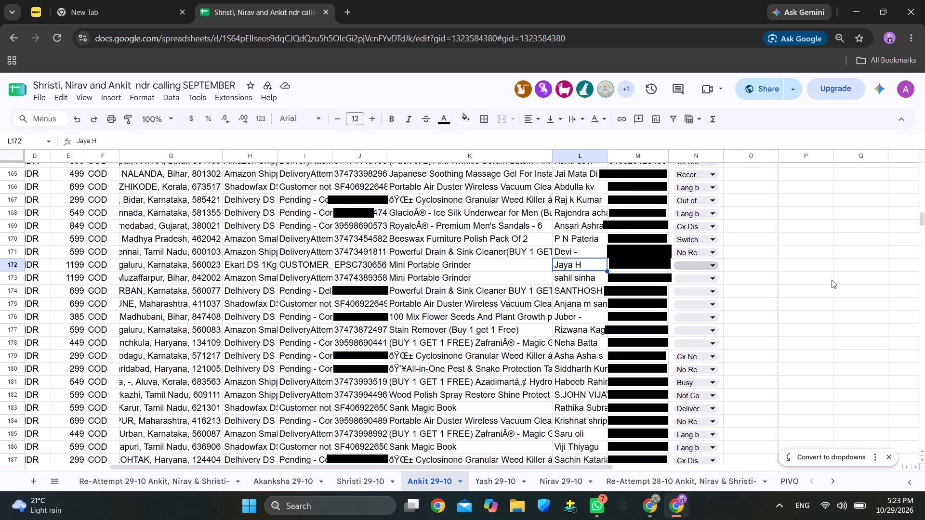
{"action": "left_click", "coordinate": [706, 264]}
{"action": "scroll", "coordinate": [722, 435], "scroll_direction": "down", "scroll_amount": 10}
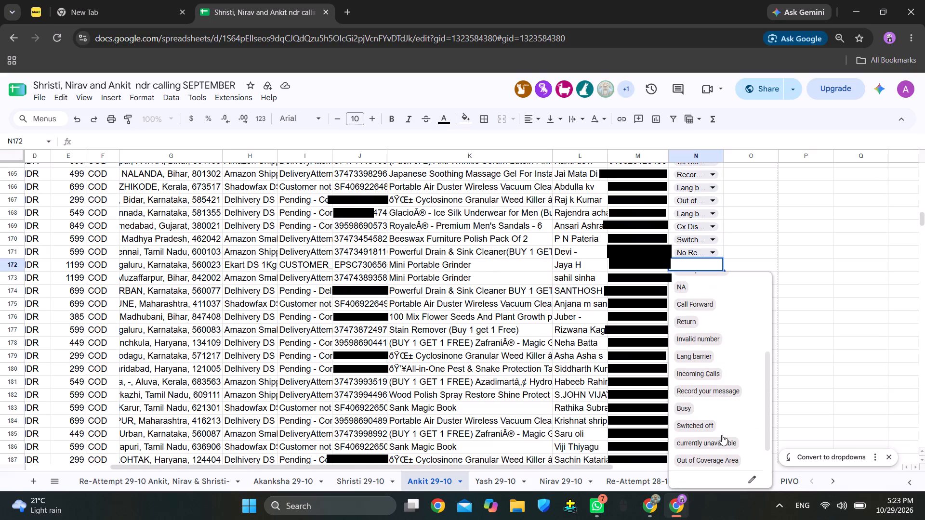
{"action": "left_click", "coordinate": [687, 355]}
Check the customer's phone and name cells in row 173 and set its remark in column N to Cx Disconnected.
{"action": "left_click", "coordinate": [647, 280]}
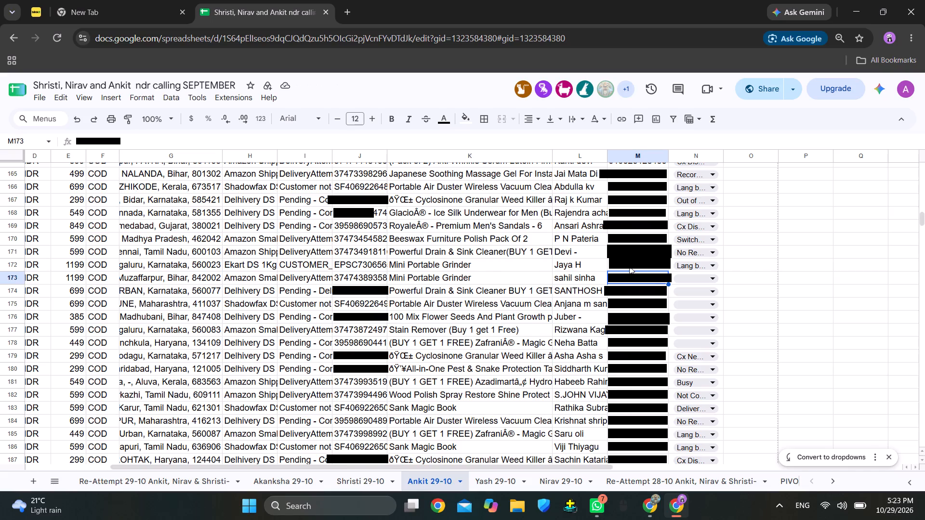
{"action": "left_click", "coordinate": [591, 279]}
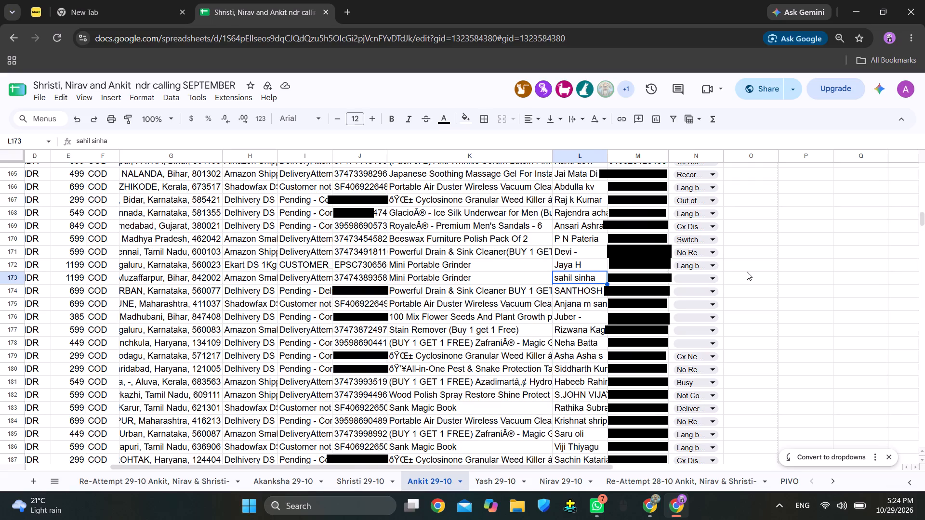
{"action": "left_click", "coordinate": [705, 276]}
{"action": "left_click", "coordinate": [712, 396]}
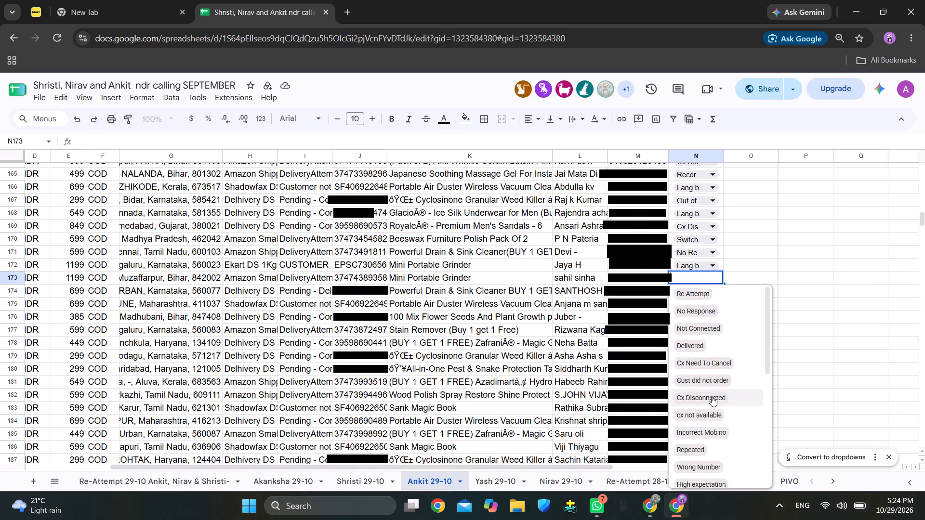
Check the customer phone cell in row 174 and review the remark counts in the Ankit pivot table.
{"action": "left_click", "coordinate": [645, 291]}
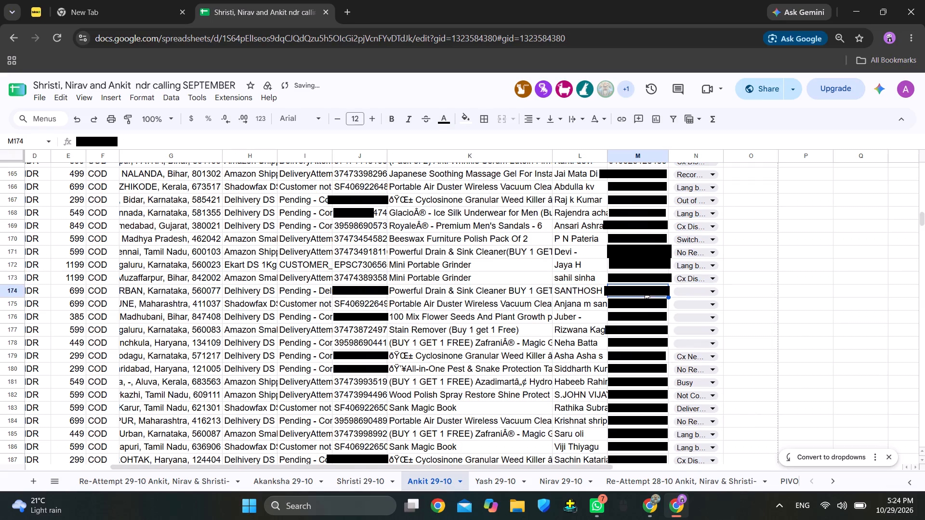
{"action": "scroll", "coordinate": [830, 298], "scroll_direction": "up", "scroll_amount": 17}
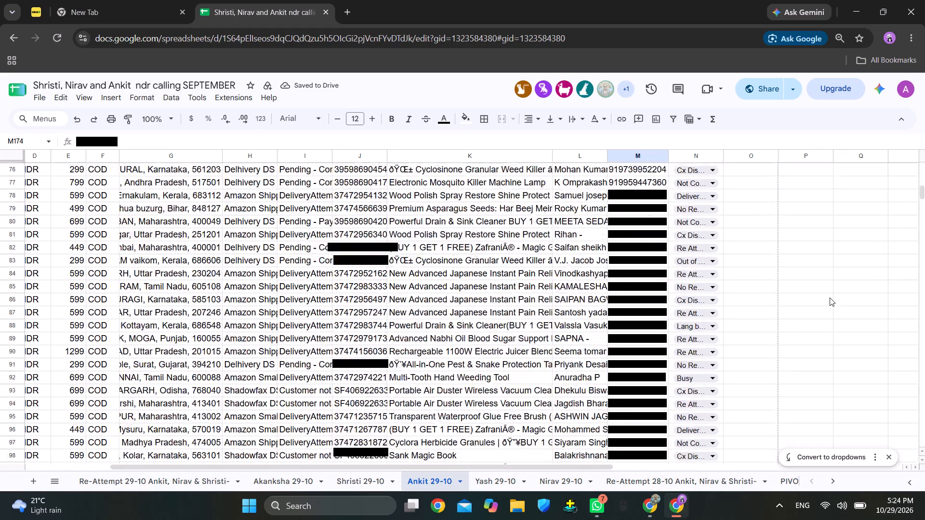
{"action": "scroll", "coordinate": [830, 298], "scroll_direction": "up", "scroll_amount": 4}
{"action": "scroll", "coordinate": [830, 298], "scroll_direction": "left", "scroll_amount": 6}
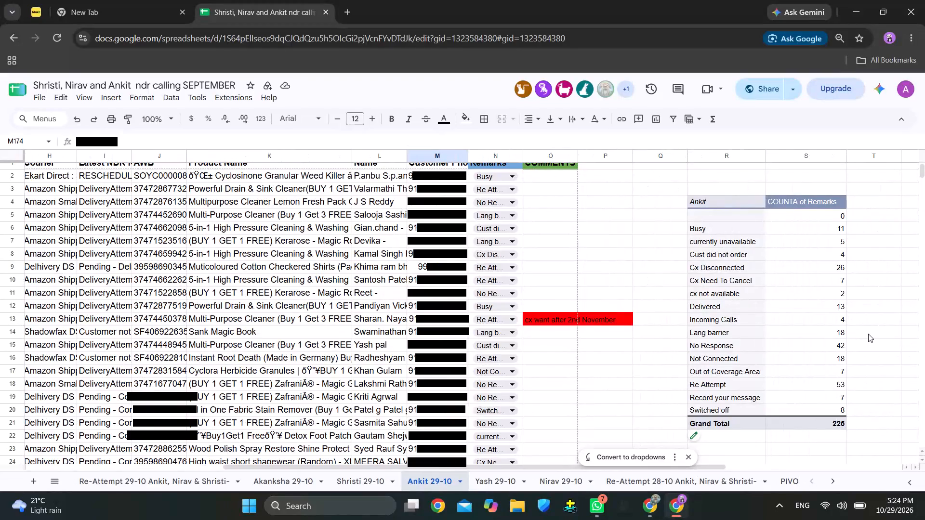
{"action": "scroll", "coordinate": [868, 334], "scroll_direction": "down", "scroll_amount": 12}
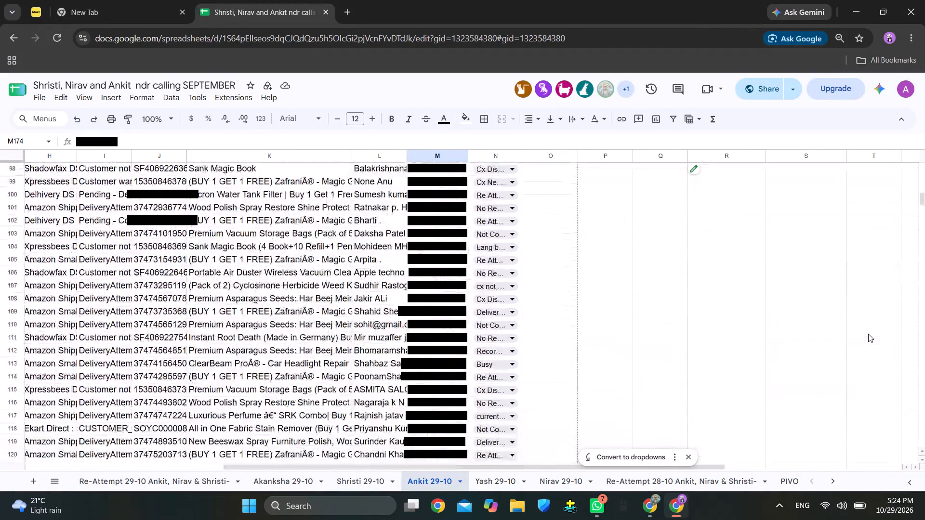
{"action": "scroll", "coordinate": [868, 334], "scroll_direction": "up", "scroll_amount": 14}
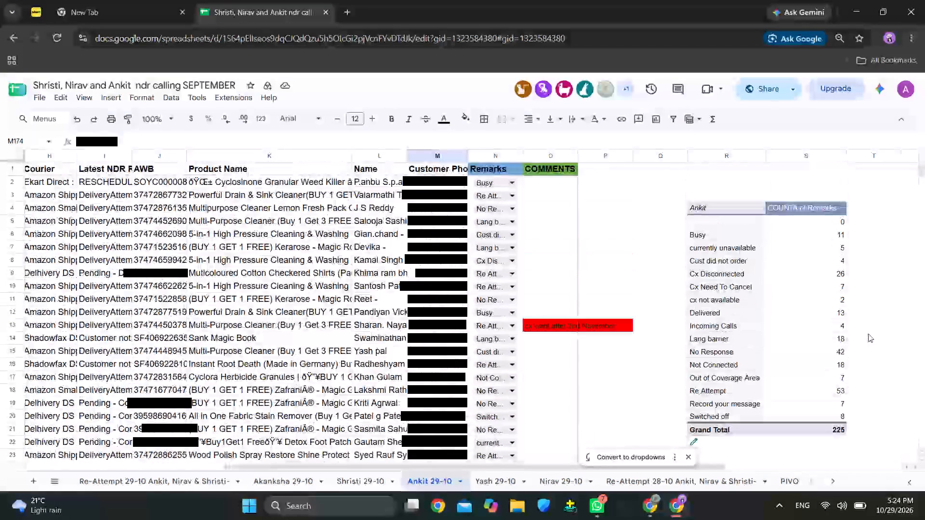
{"action": "scroll", "coordinate": [868, 334], "scroll_direction": "down", "scroll_amount": 17}
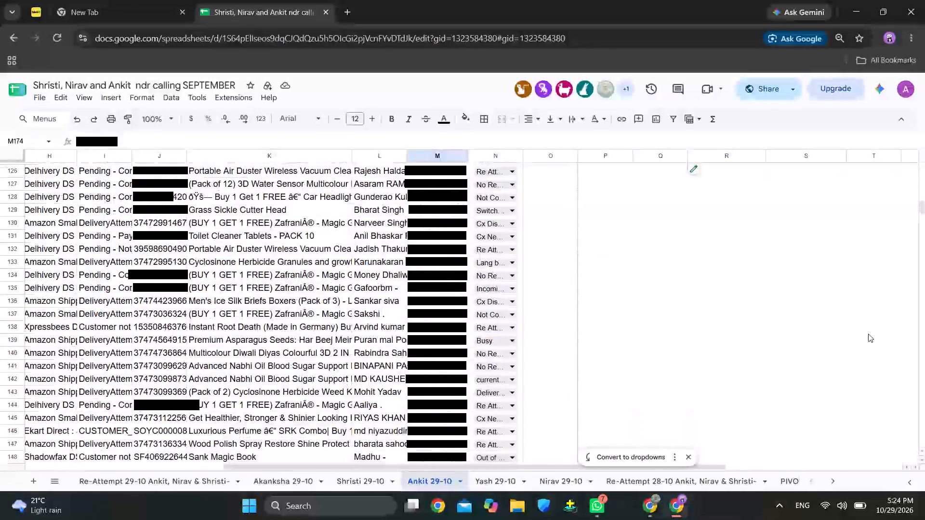
{"action": "scroll", "coordinate": [868, 334], "scroll_direction": "down", "scroll_amount": 3}
{"action": "scroll", "coordinate": [868, 334], "scroll_direction": "right", "scroll_amount": 3}
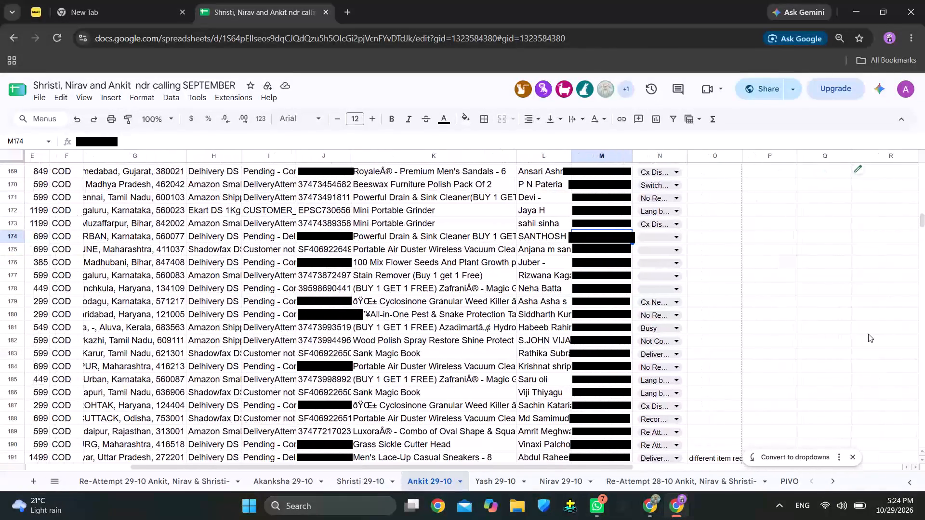
Set the remark for row 174 in column N to Out of Coverage Area.
{"action": "left_click", "coordinate": [674, 240]}
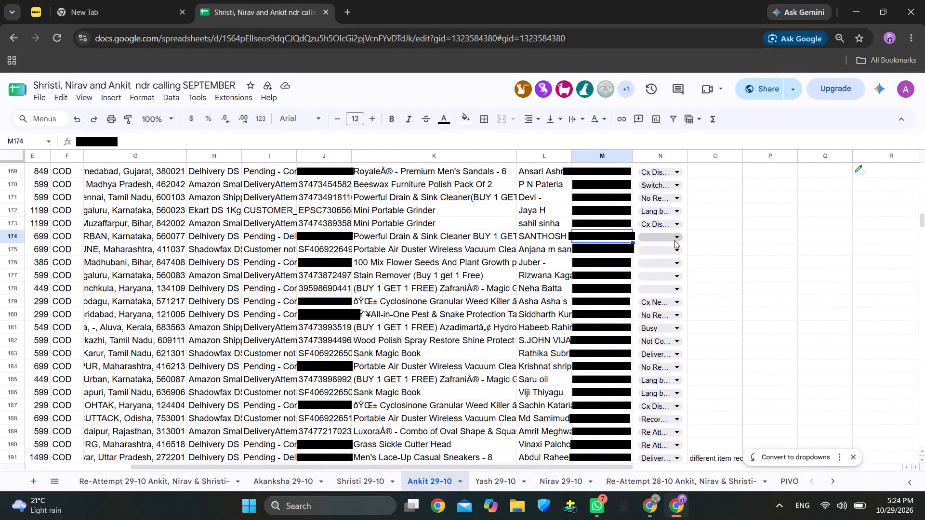
{"action": "scroll", "coordinate": [668, 373], "scroll_direction": "down", "scroll_amount": 11}
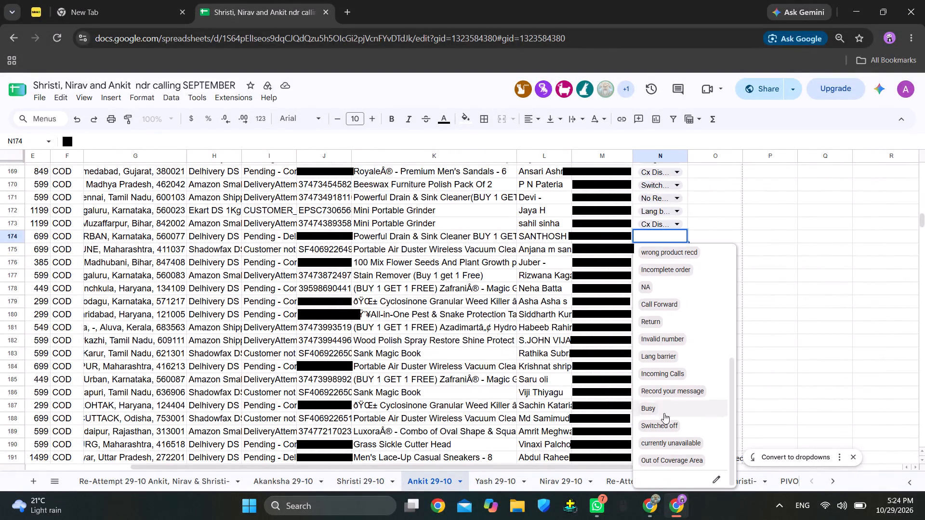
{"action": "left_click", "coordinate": [661, 461]}
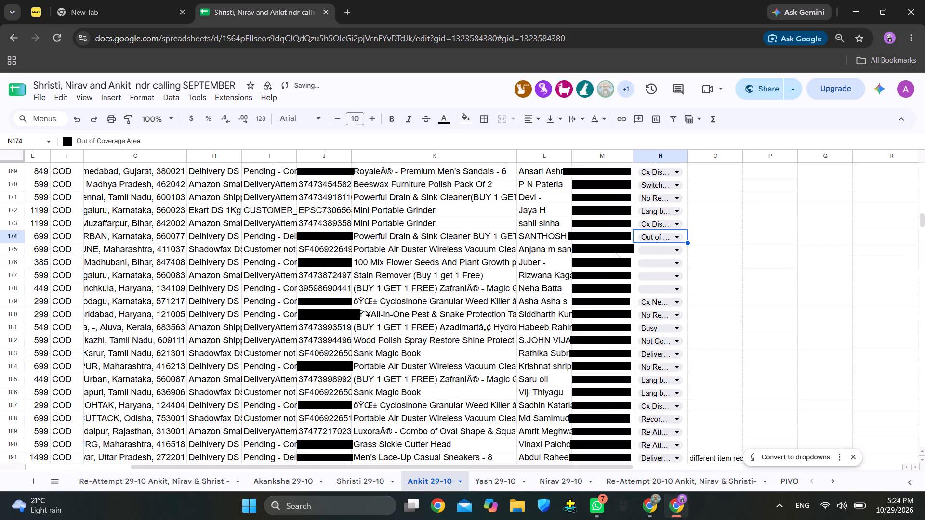
Check the customer's phone and name cells in row 175 and set its remark in column N to Not Connected.
{"action": "left_click", "coordinate": [616, 249]}
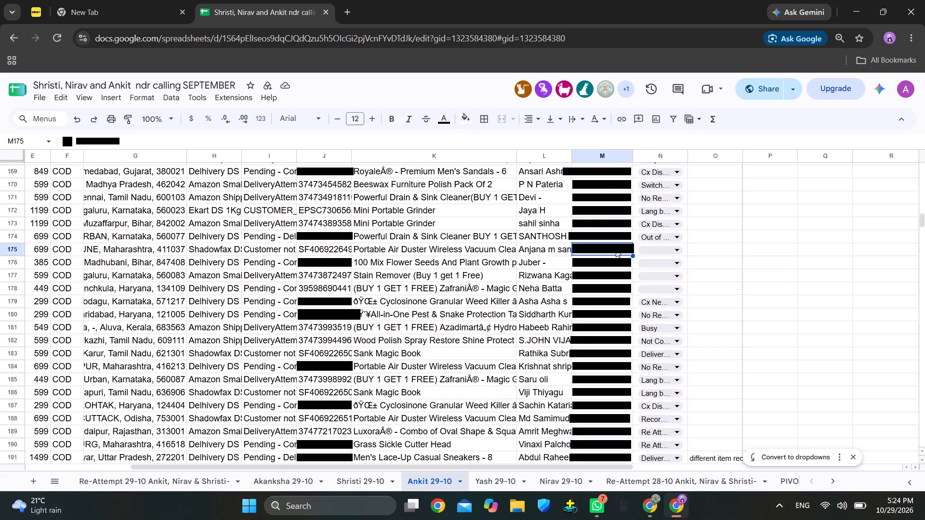
{"action": "left_click", "coordinate": [559, 254]}
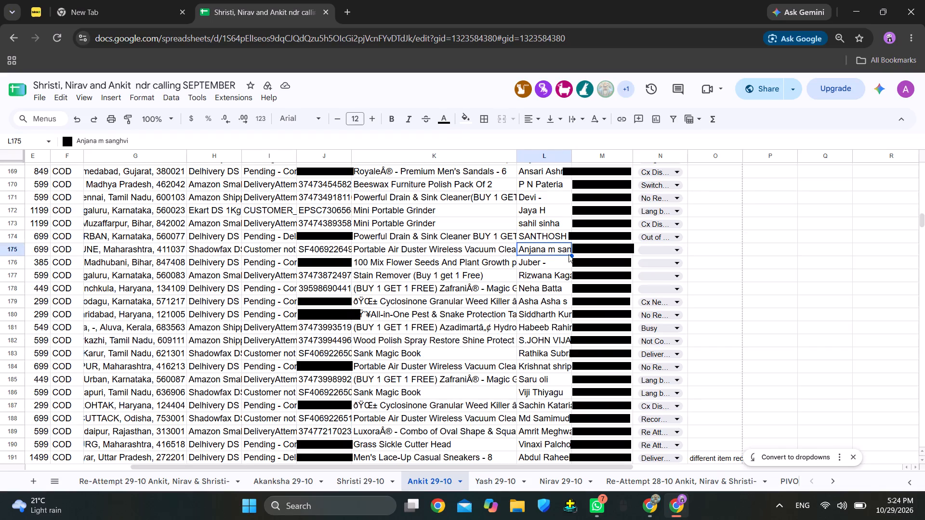
{"action": "left_click", "coordinate": [655, 250]}
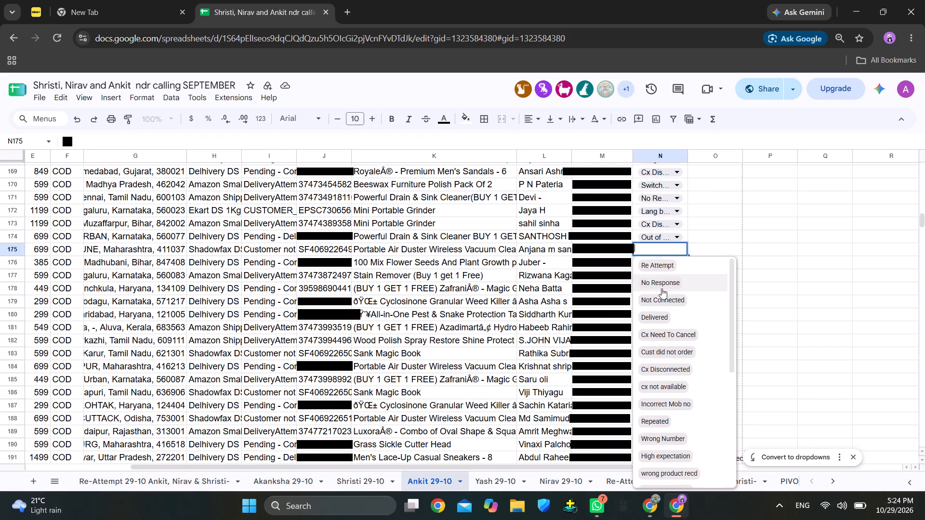
{"action": "left_click", "coordinate": [664, 302]}
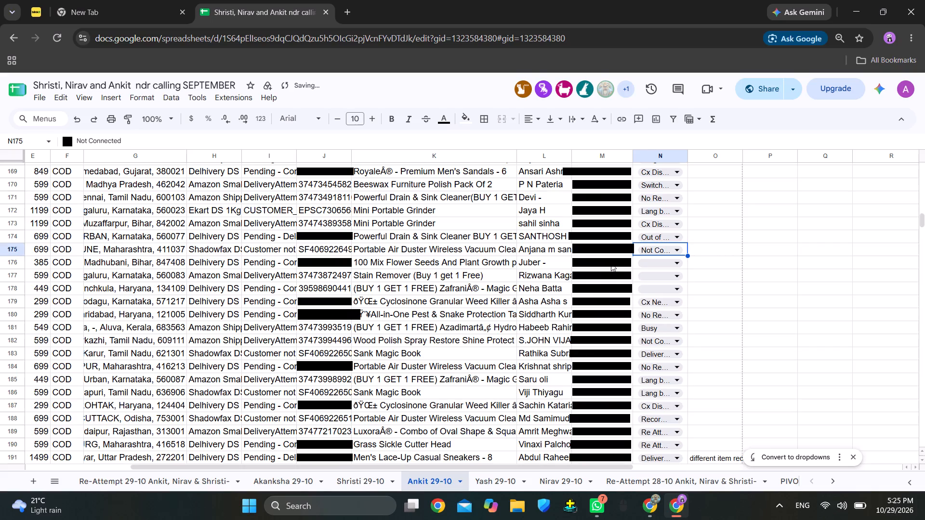
Check the customer phone cell in row 176 and review the remark counts in the Ankit pivot table.
{"action": "left_click", "coordinate": [611, 263]}
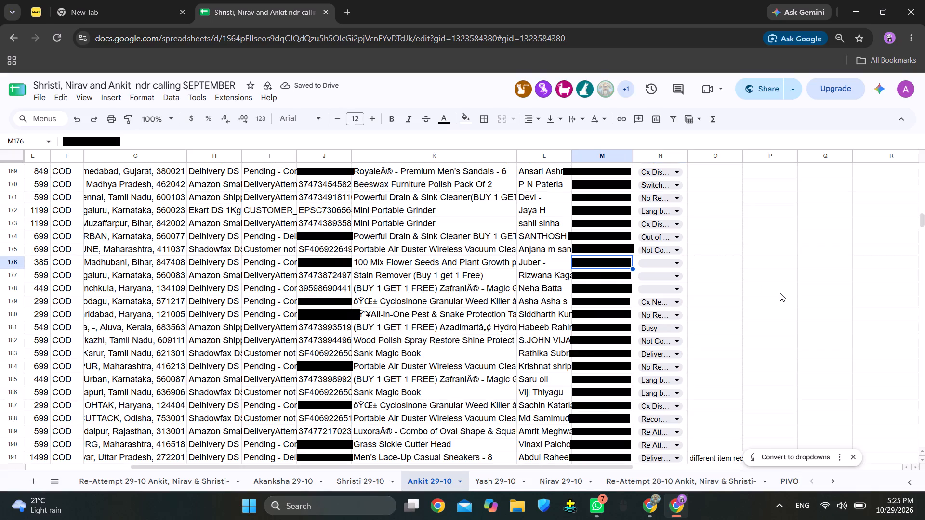
{"action": "scroll", "coordinate": [780, 293], "scroll_direction": "up", "scroll_amount": 17}
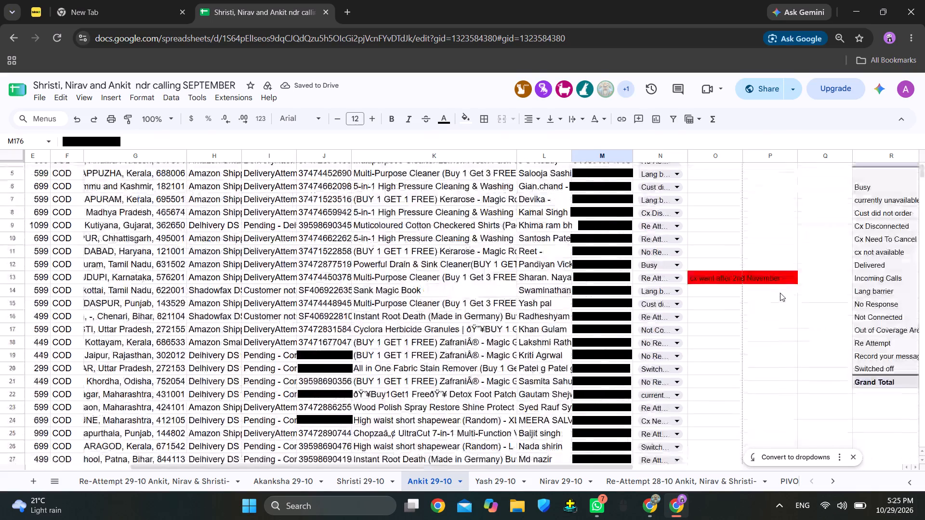
{"action": "scroll", "coordinate": [780, 293], "scroll_direction": "left", "scroll_amount": 4}
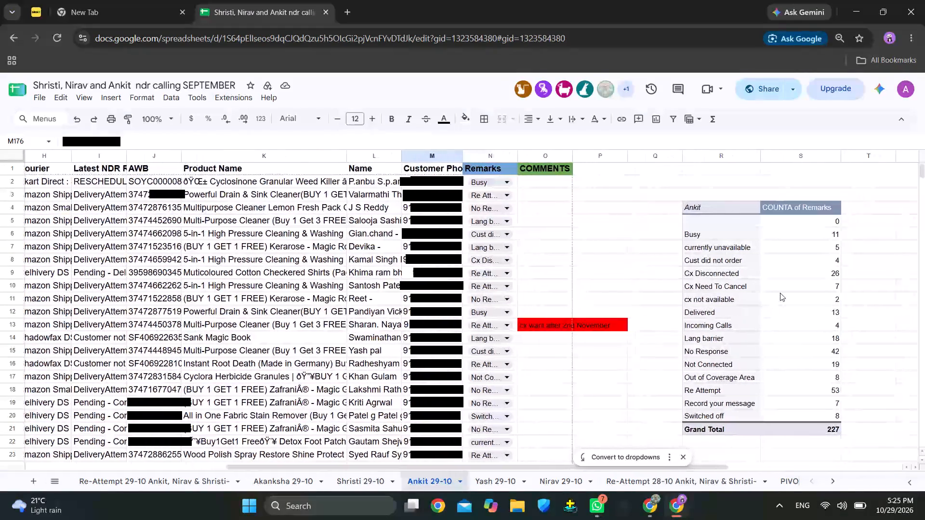
{"action": "scroll", "coordinate": [780, 293], "scroll_direction": "left", "scroll_amount": 2}
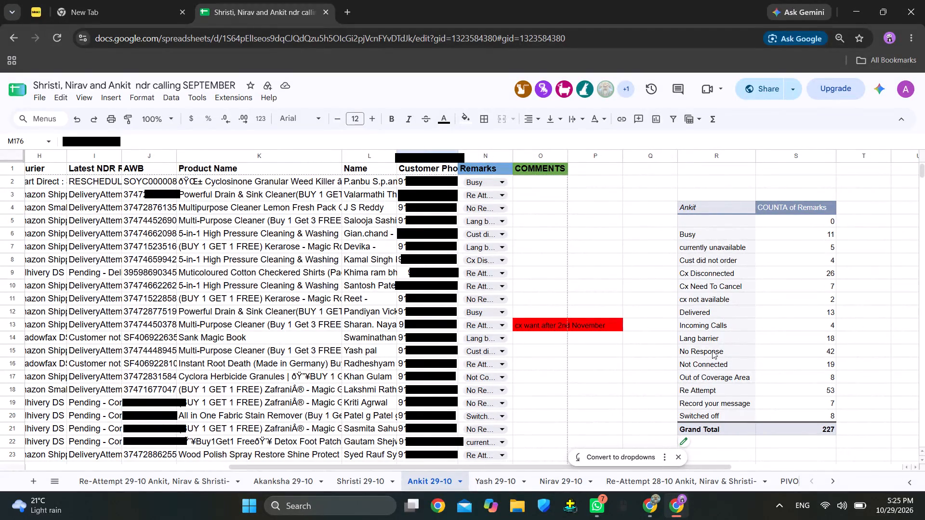
{"action": "scroll", "coordinate": [612, 393], "scroll_direction": "down", "scroll_amount": 2}
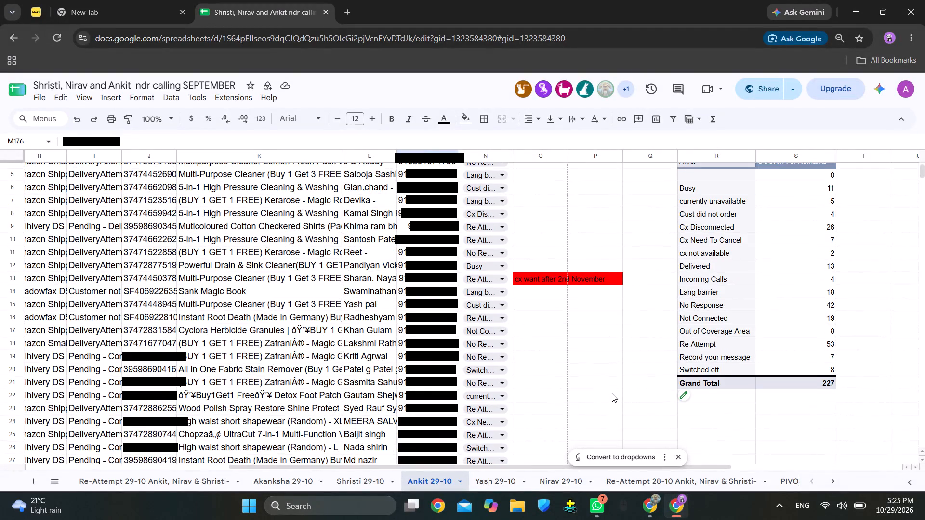
Check the customer's name cell in row 176 and set its remark in column N to No Response.
{"action": "scroll", "coordinate": [612, 393], "scroll_direction": "down", "scroll_amount": 5}
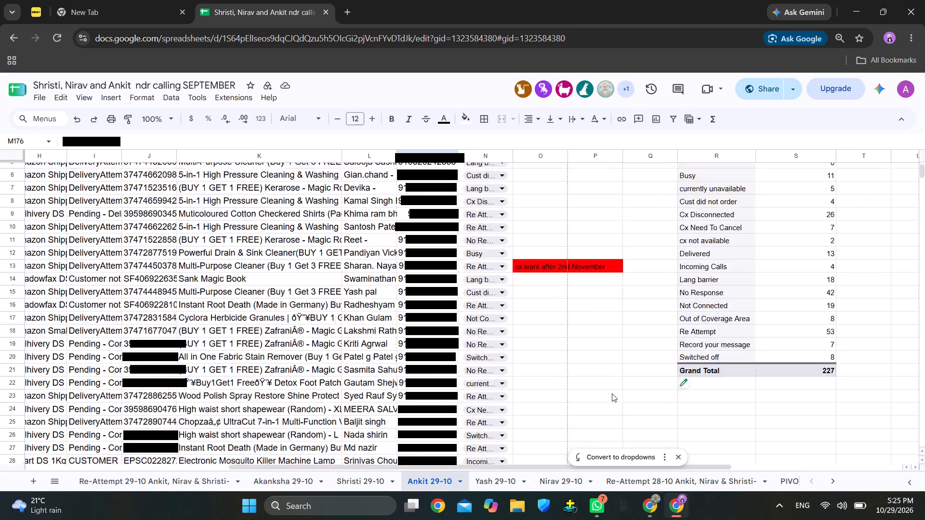
{"action": "scroll", "coordinate": [612, 393], "scroll_direction": "down", "scroll_amount": 11}
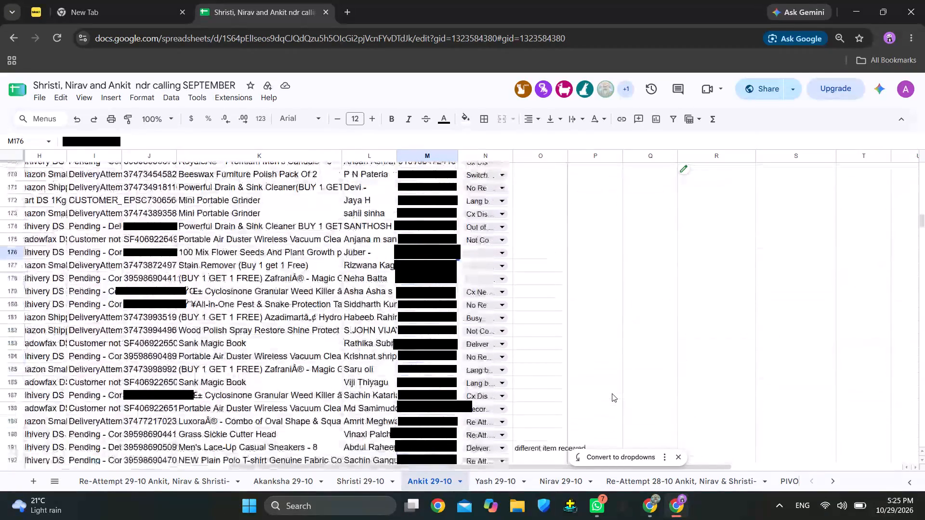
{"action": "scroll", "coordinate": [612, 393], "scroll_direction": "down", "scroll_amount": 1}
{"action": "scroll", "coordinate": [612, 393], "scroll_direction": "right", "scroll_amount": 4}
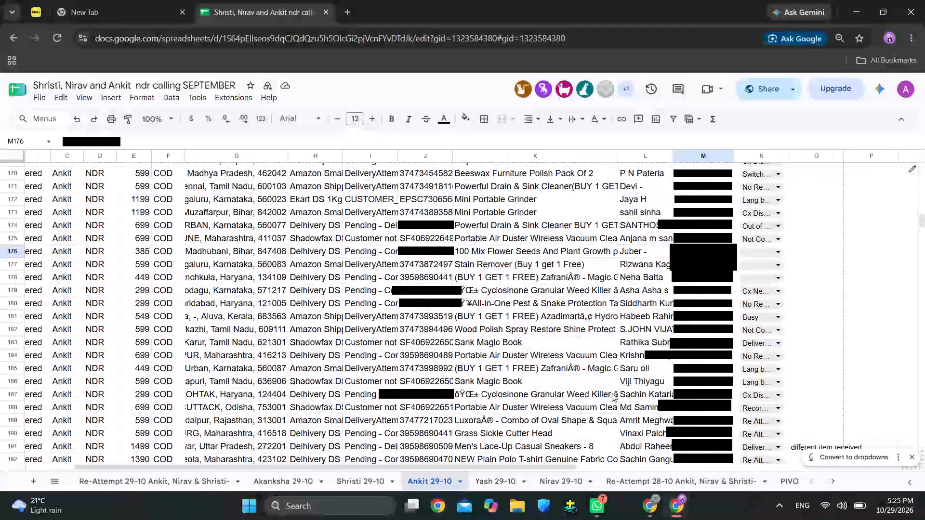
{"action": "left_click", "coordinate": [726, 249]}
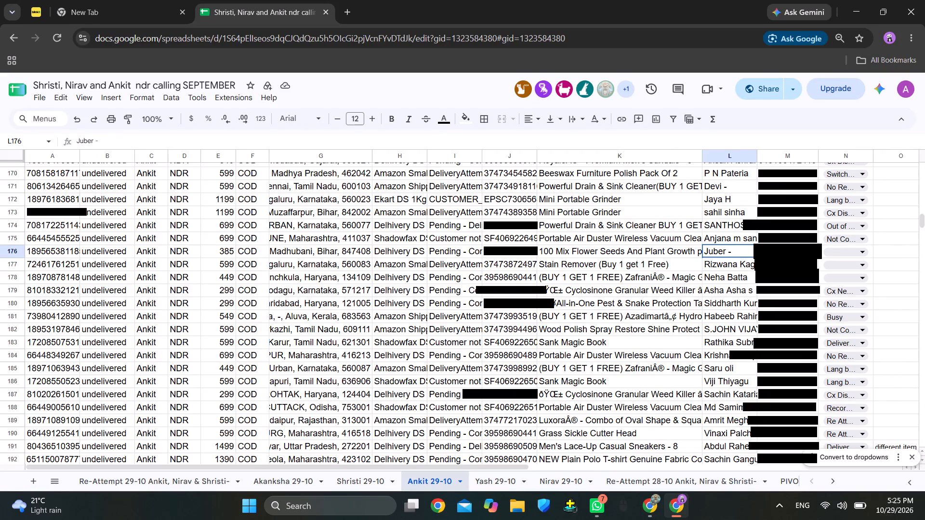
{"action": "left_click", "coordinate": [837, 250]}
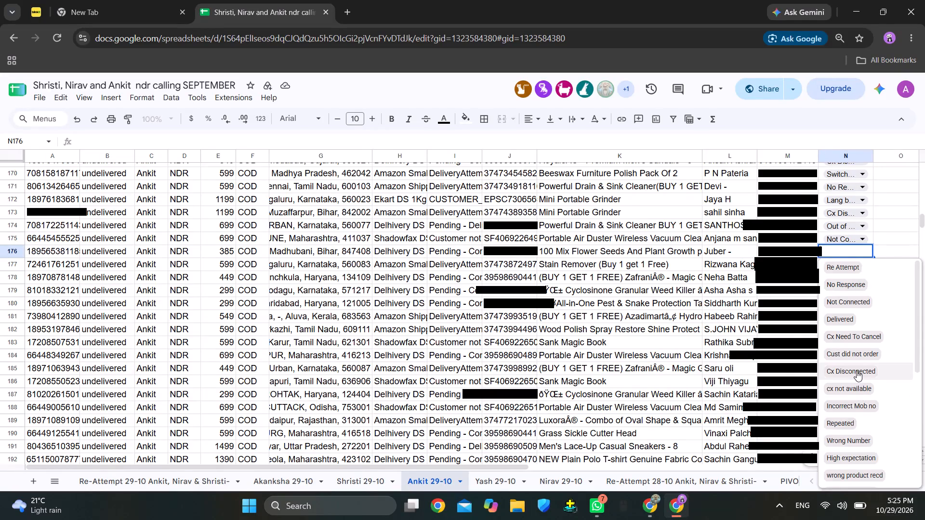
{"action": "left_click", "coordinate": [854, 282]}
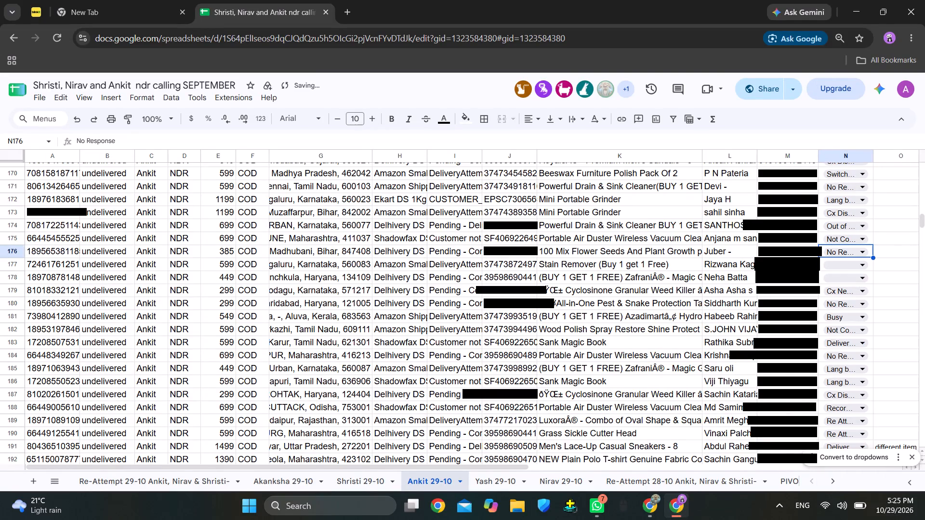
Check the customer's phone and name cells in row 177 and set its remark in column N to Switched off.
{"action": "left_click", "coordinate": [795, 265]}
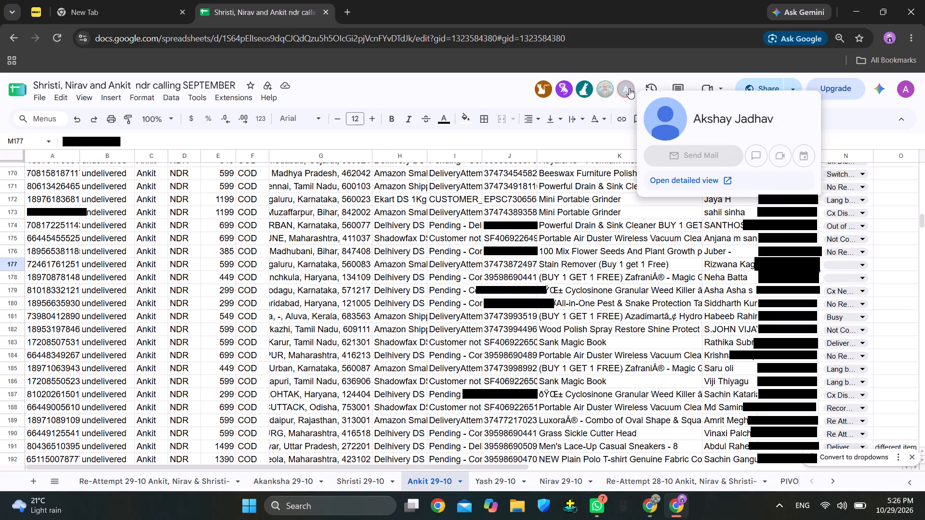
{"action": "left_click", "coordinate": [736, 265]}
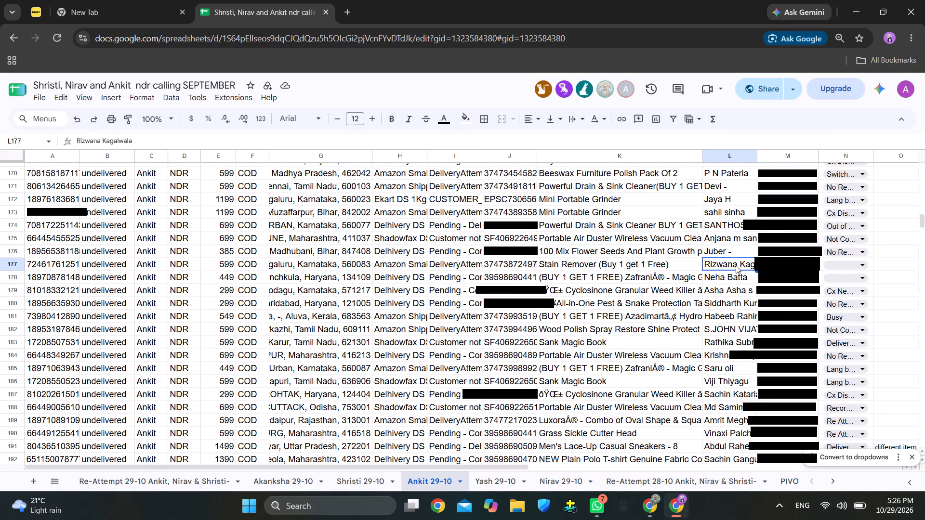
{"action": "left_click", "coordinate": [850, 267]}
{"action": "key", "text": "s"}
{"action": "left_click", "coordinate": [848, 285]}
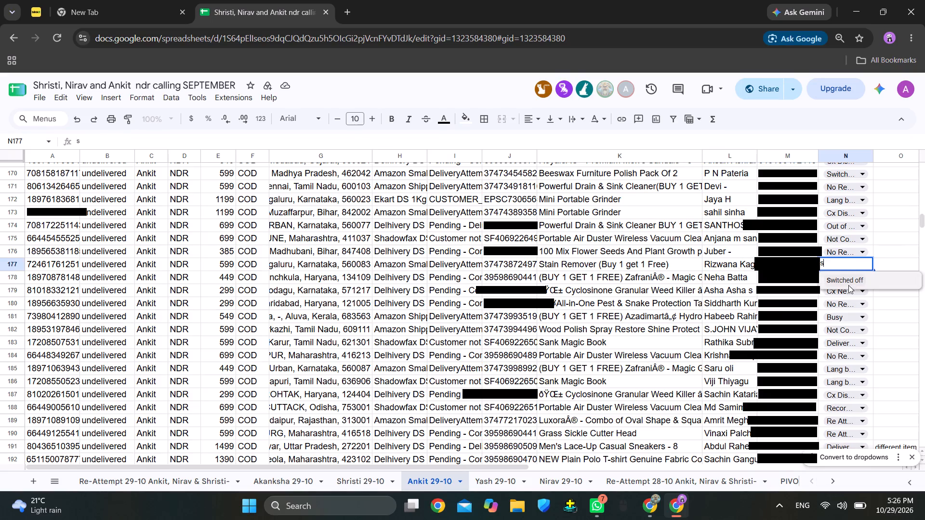
Check the customer phone cell in row 178 and set its remark in column N to Cx Disconnected.
{"action": "left_click", "coordinate": [800, 279]}
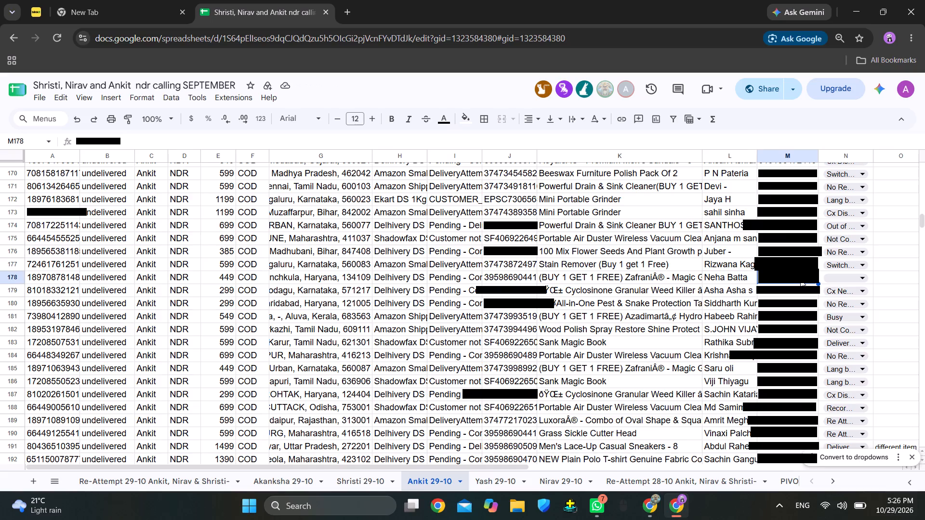
{"action": "left_click", "coordinate": [854, 279]}
{"action": "type", "text": "cx"}
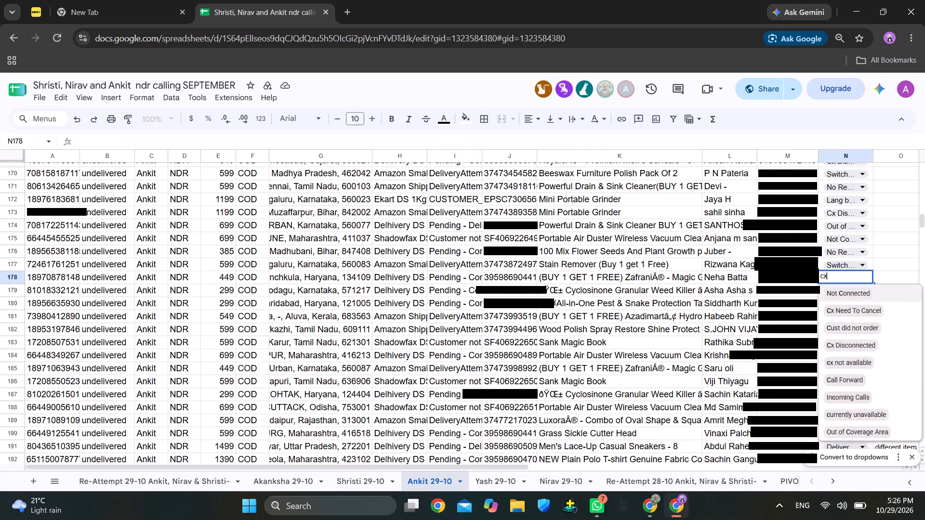
{"action": "left_click", "coordinate": [857, 314]}
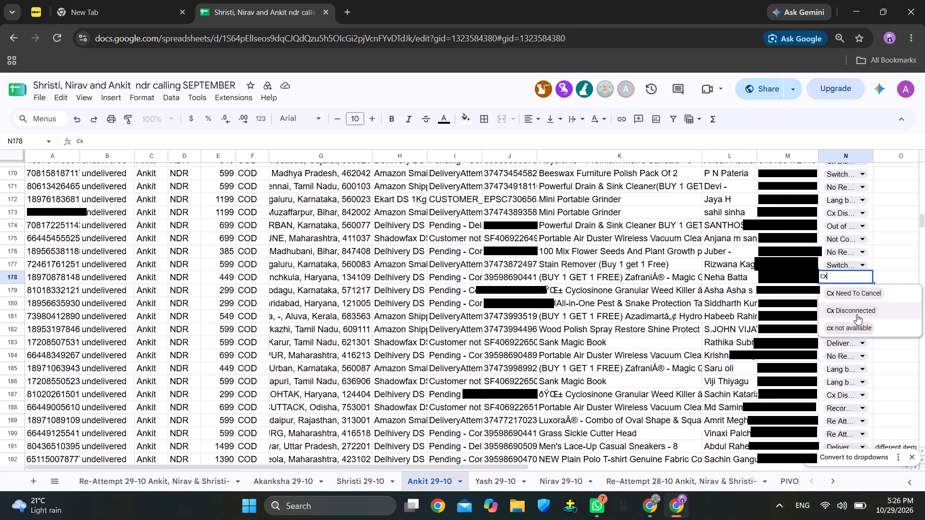
Bring the whole Ankit pivot table of remark counts into view and capture a screenshot of it.
{"action": "scroll", "coordinate": [884, 308], "scroll_direction": "left", "scroll_amount": 5}
{"action": "scroll", "coordinate": [884, 308], "scroll_direction": "up", "scroll_amount": 10}
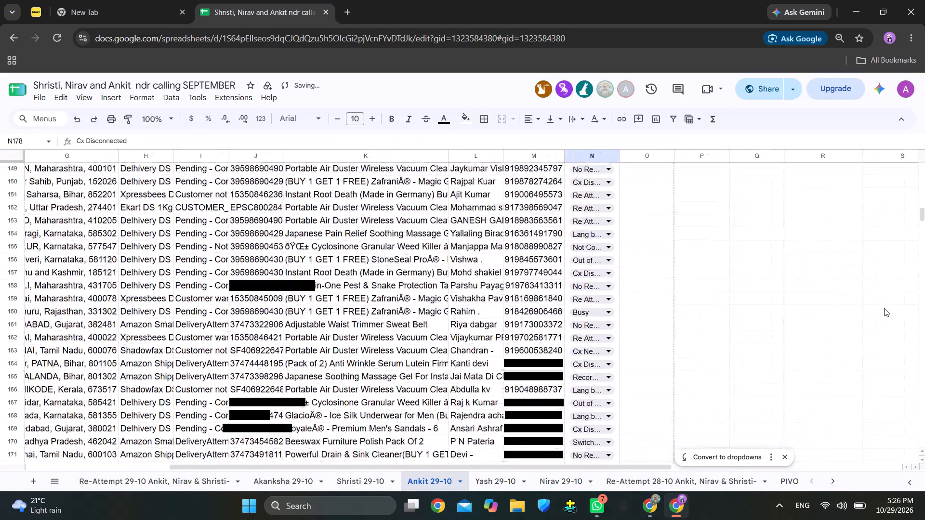
{"action": "scroll", "coordinate": [884, 308], "scroll_direction": "up", "scroll_amount": 7}
{"action": "left_click", "coordinate": [804, 163]}
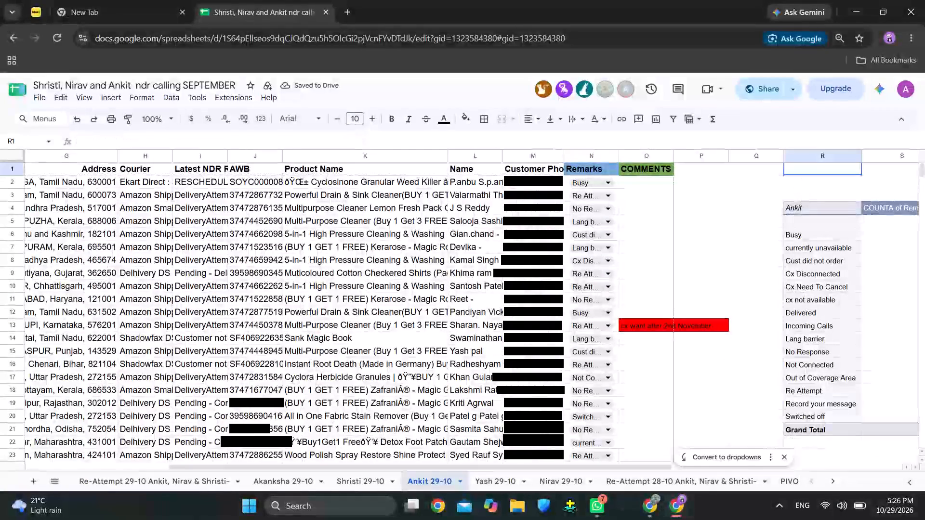
{"action": "scroll", "coordinate": [753, 180], "scroll_direction": "left", "scroll_amount": 5}
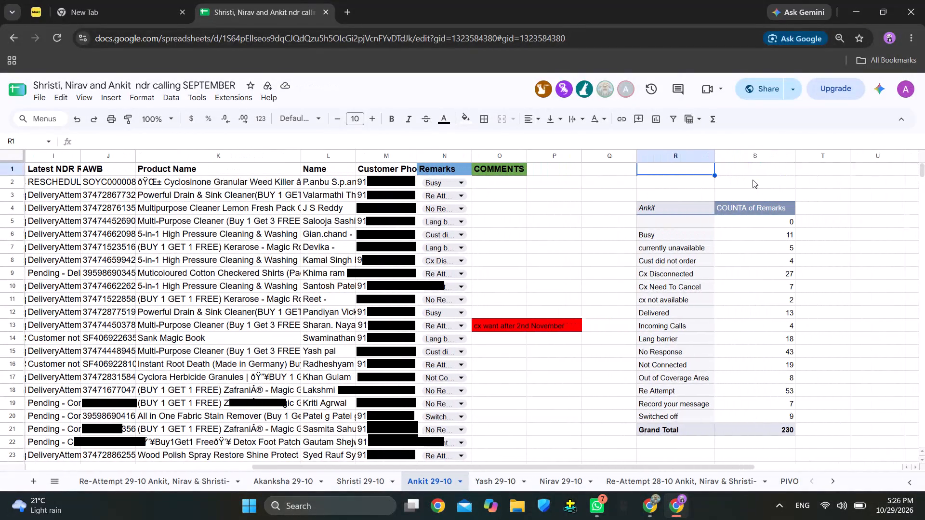
{"action": "scroll", "coordinate": [753, 180], "scroll_direction": "left", "scroll_amount": 1}
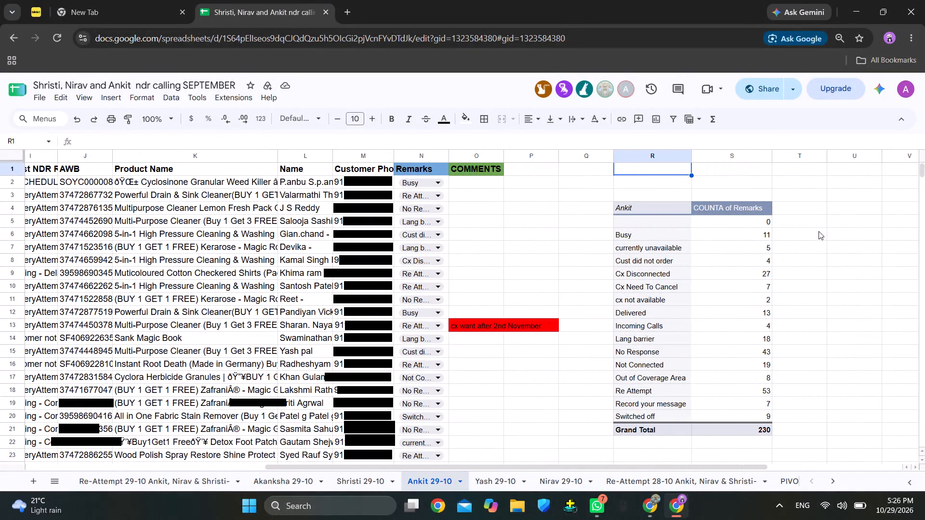
{"action": "key", "text": "Print"}
Snip the complete Ankit pivot table to the clipboard, from its header through the Grand Total row, including the full COUNTA of Remarks column.
{"action": "left_click_drag", "start_coordinate": [599, 191], "coordinate": [769, 448]}
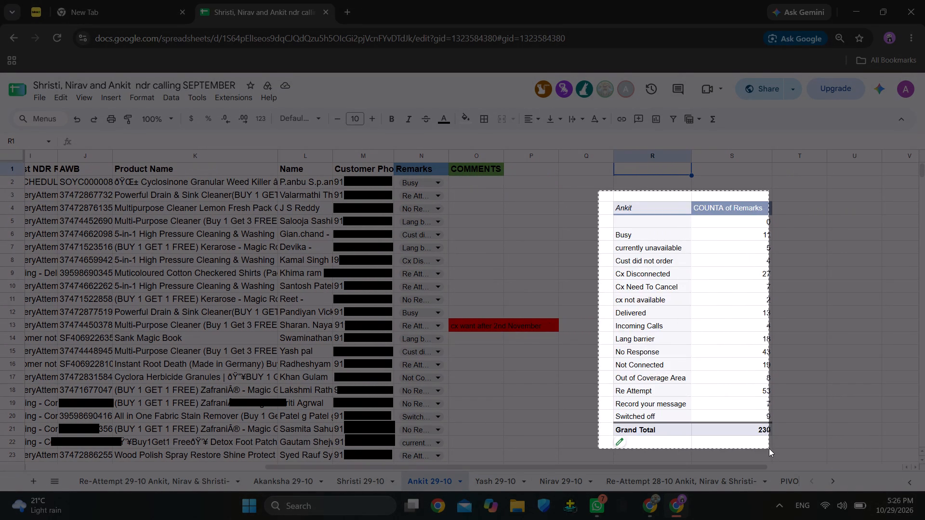
{"action": "left_click_drag", "start_coordinate": [769, 448], "coordinate": [787, 449]}
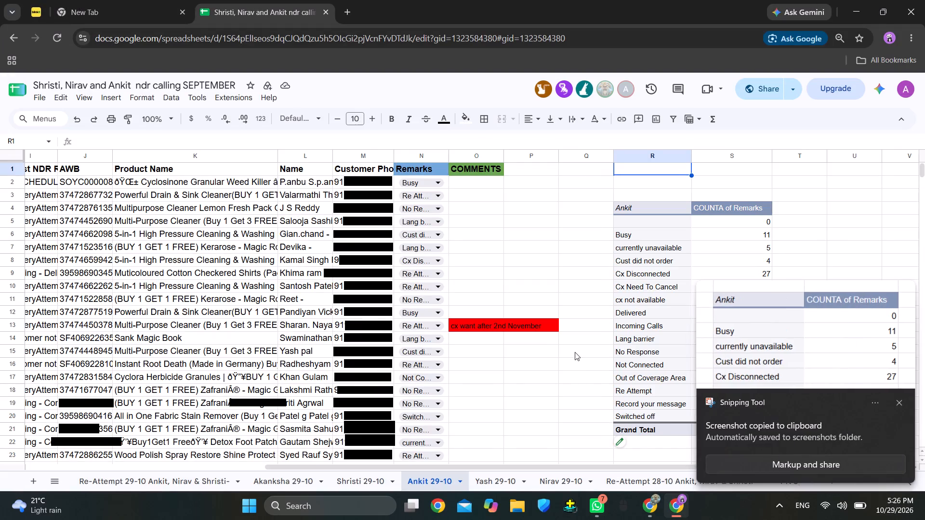
{"action": "left_click", "coordinate": [903, 402]}
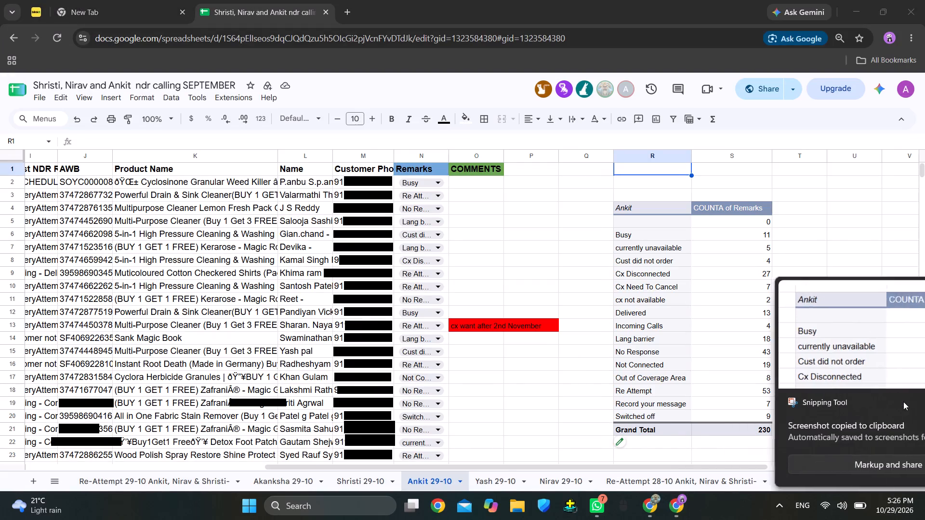
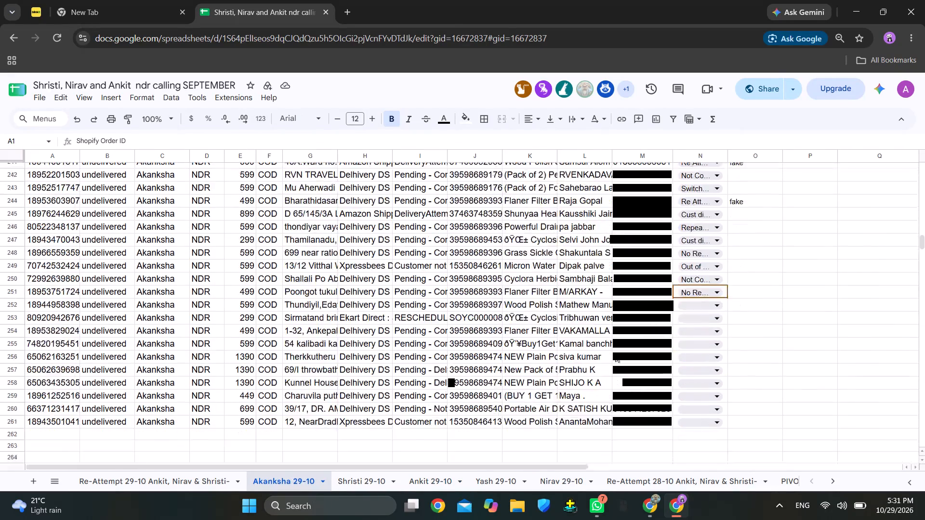
Examine the remaining customer rows and their column N remarks at the end of the Akanksha 29-10 sheet and throughout the Yash 29-10 sheet.
{"action": "scroll", "coordinate": [615, 354], "scroll_direction": "down", "scroll_amount": 1}
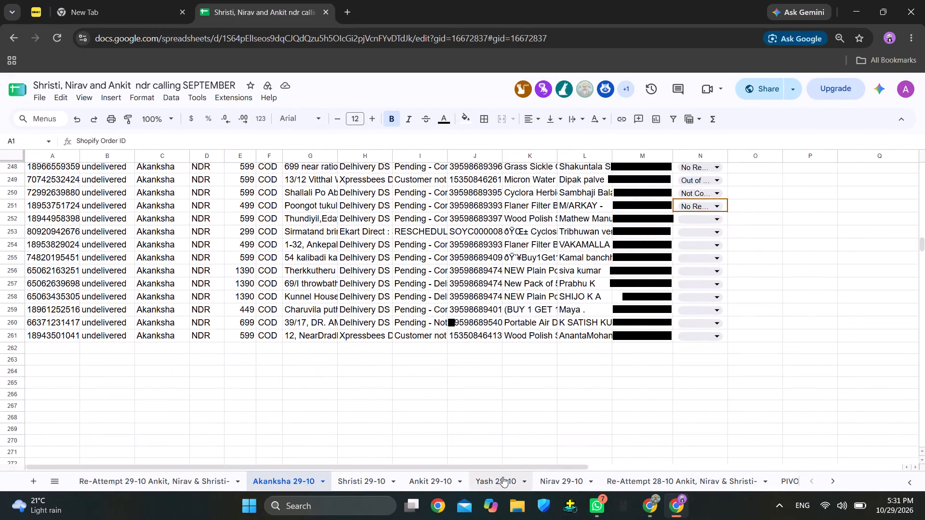
{"action": "left_click", "coordinate": [498, 485]}
{"action": "scroll", "coordinate": [702, 357], "scroll_direction": "down", "scroll_amount": 12}
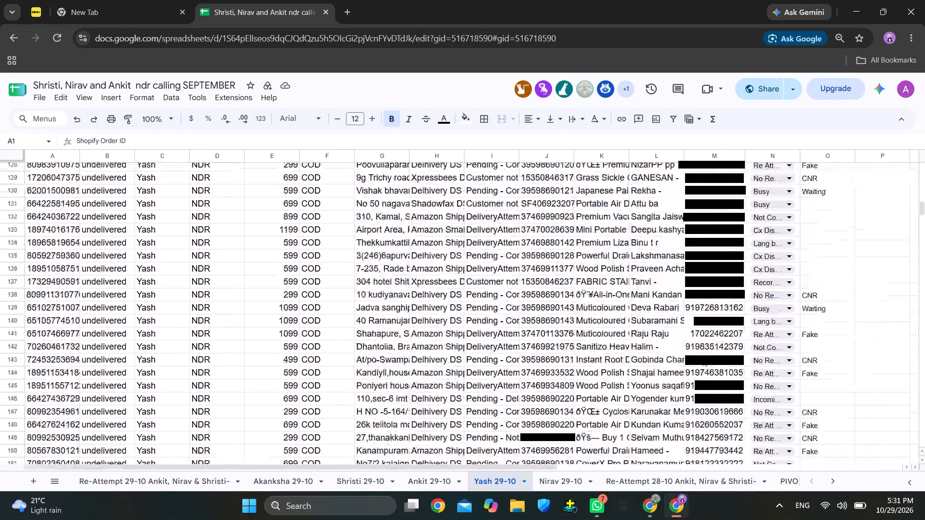
{"action": "scroll", "coordinate": [702, 357], "scroll_direction": "down", "scroll_amount": 8}
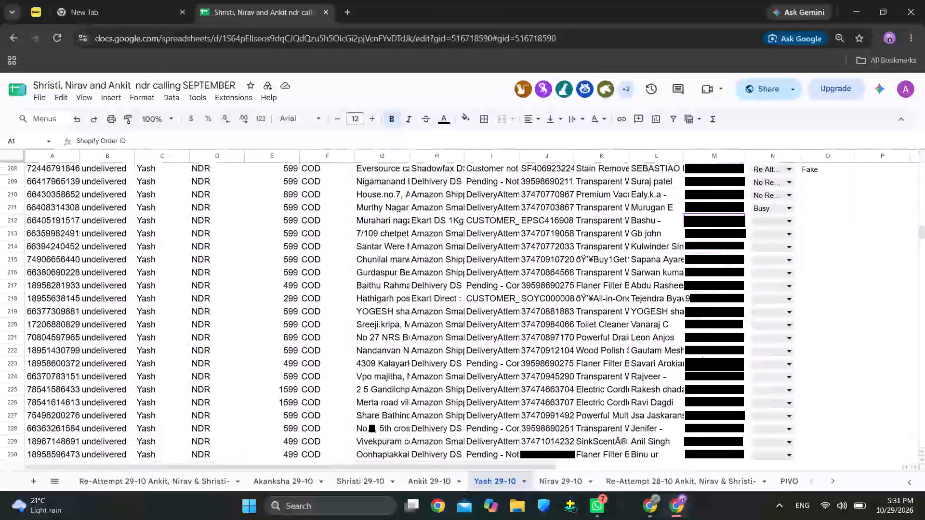
{"action": "scroll", "coordinate": [702, 357], "scroll_direction": "down", "scroll_amount": 5}
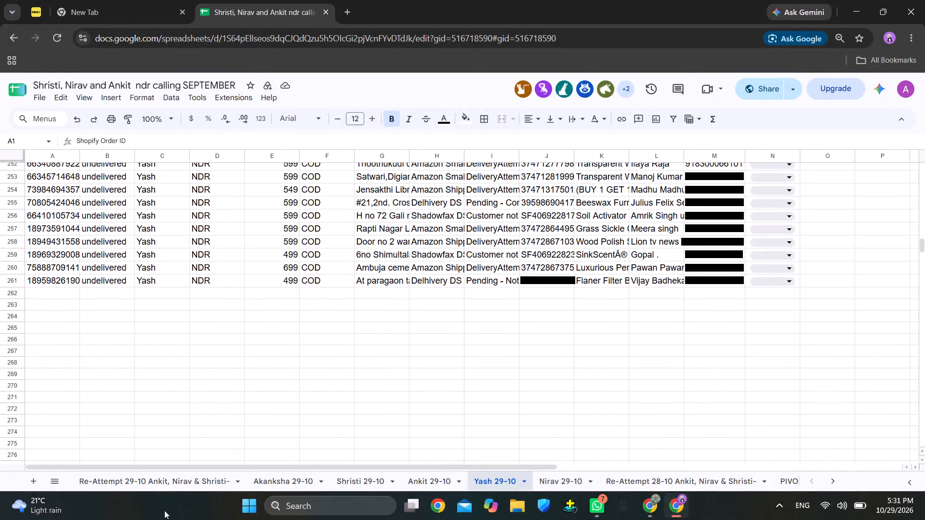
Add a new sheet directly after the 29-10 Re-Attempt sheet and name it PIVOT OF ALL 29-10.
{"action": "left_click", "coordinate": [113, 482]}
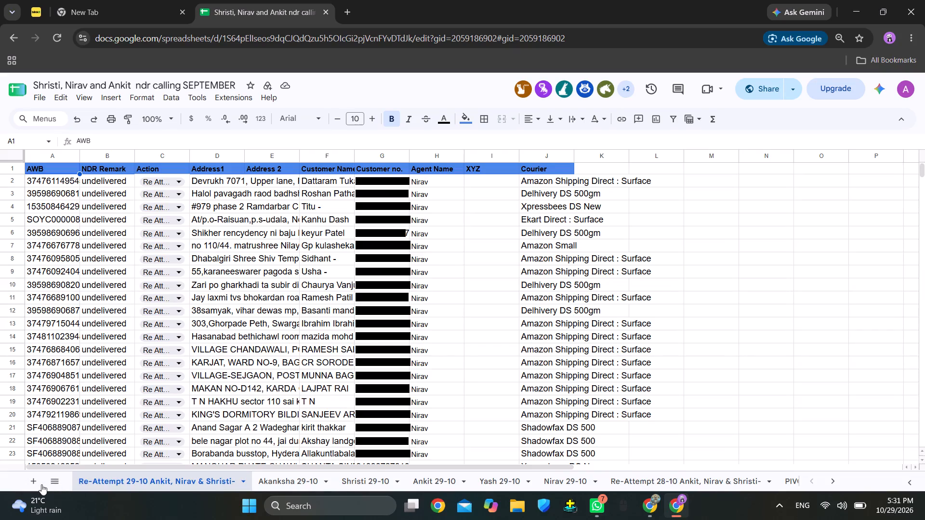
{"action": "left_click", "coordinate": [32, 482]}
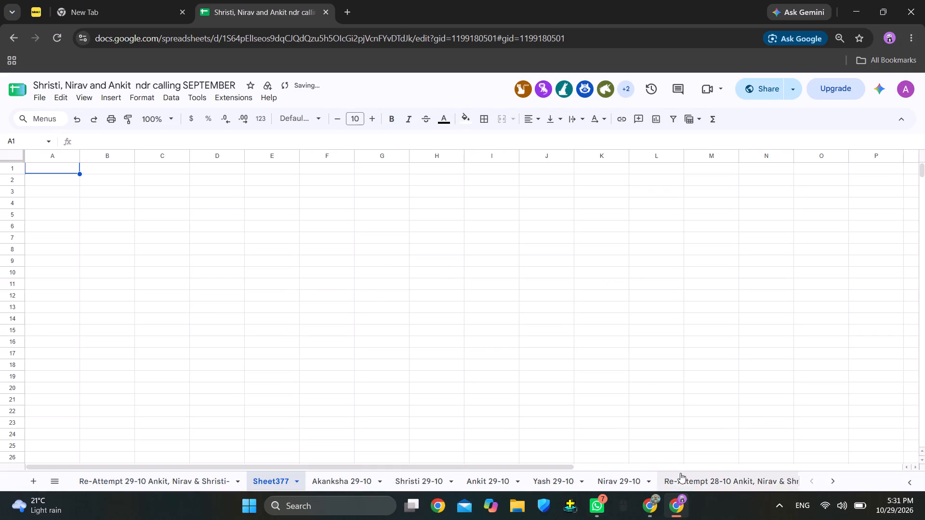
{"action": "scroll", "coordinate": [694, 476], "scroll_direction": "left", "scroll_amount": 4}
{"action": "double_click", "coordinate": [683, 480]}
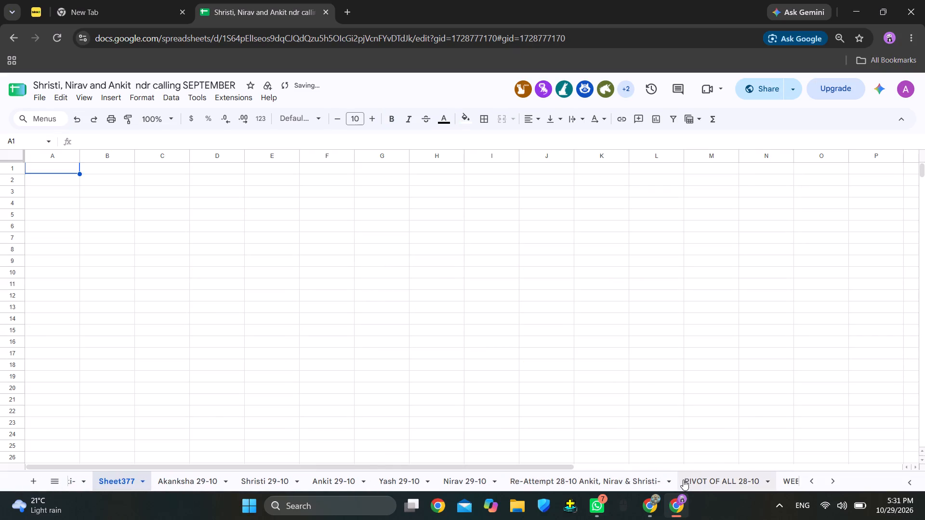
{"action": "key", "text": "ctrl+c"}
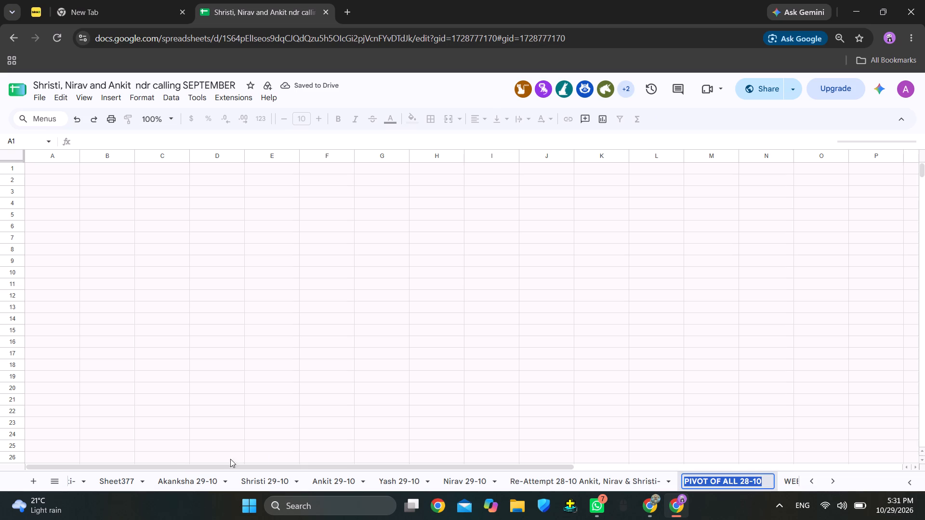
{"action": "double_click", "coordinate": [115, 481]}
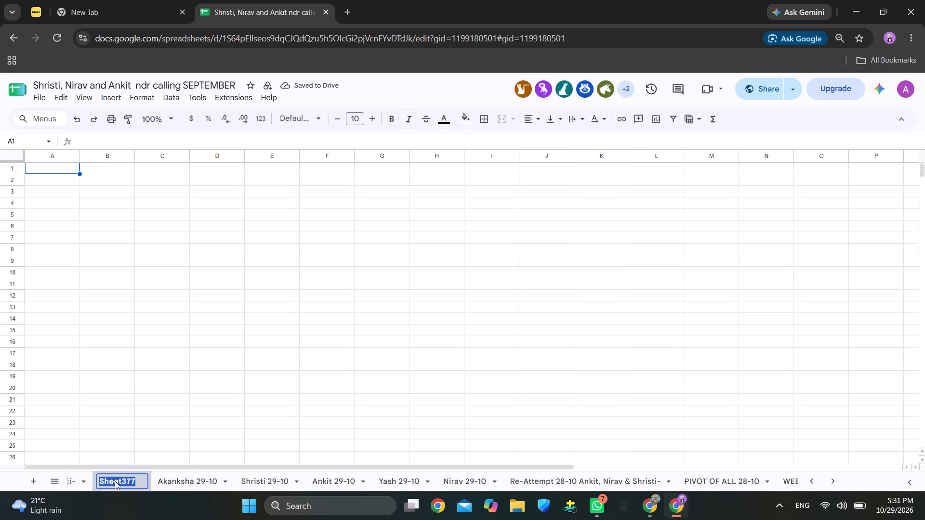
{"action": "key", "text": "ctrl+v"}
{"action": "left_click", "coordinate": [165, 480]}
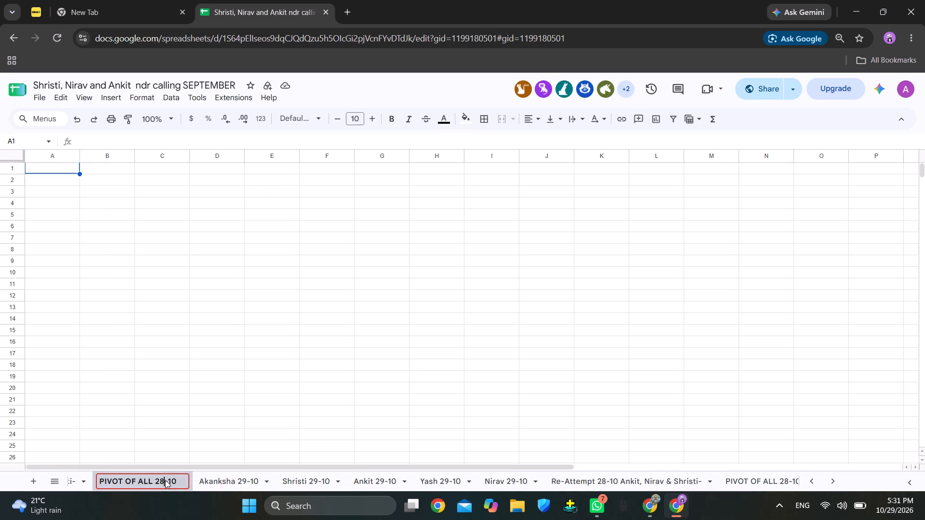
{"action": "key", "text": "BackSpace"}
{"action": "key", "text": "9"}
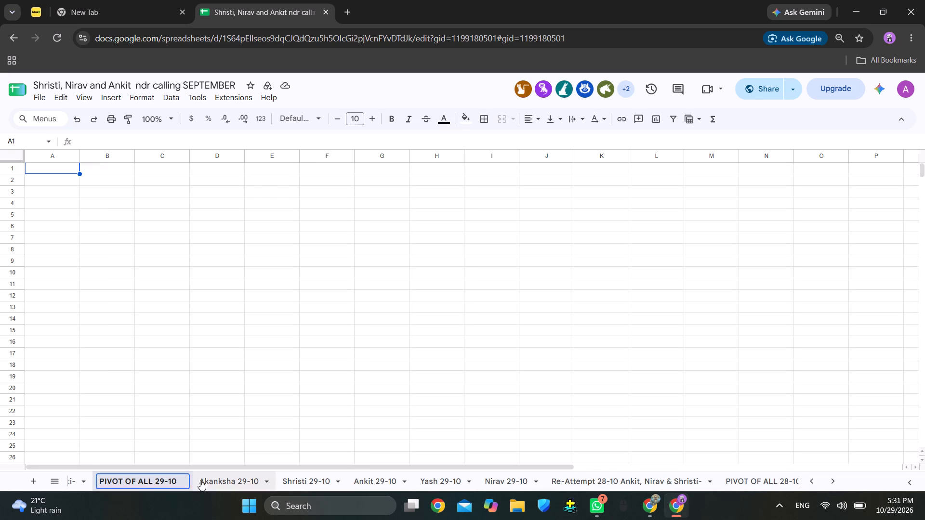
Copy the entire Nirav 29-10 data, headers included, into the PIVOT OF ALL 29-10 sheet starting at A1.
{"action": "left_click", "coordinate": [494, 476]}
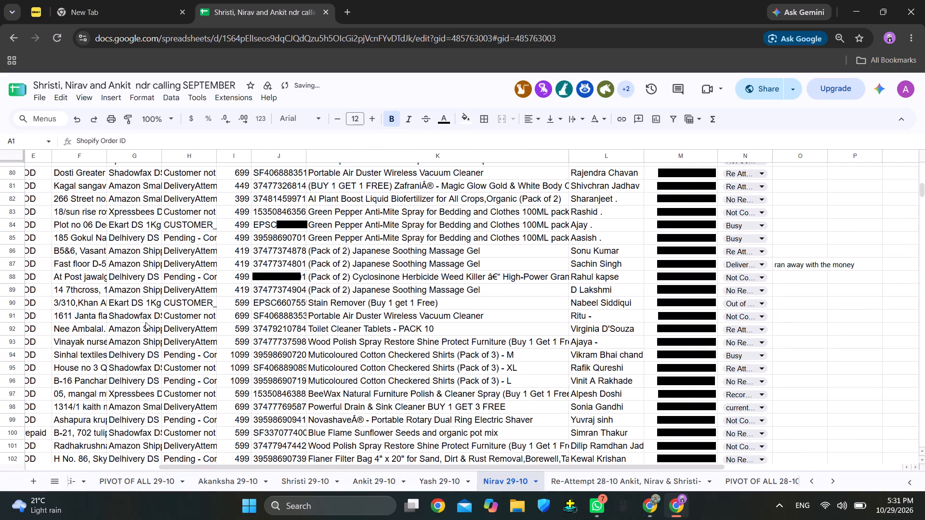
{"action": "left_click", "coordinate": [145, 322]}
{"action": "key", "text": "ctrl+a"}
{"action": "key", "text": "ctrl+c"}
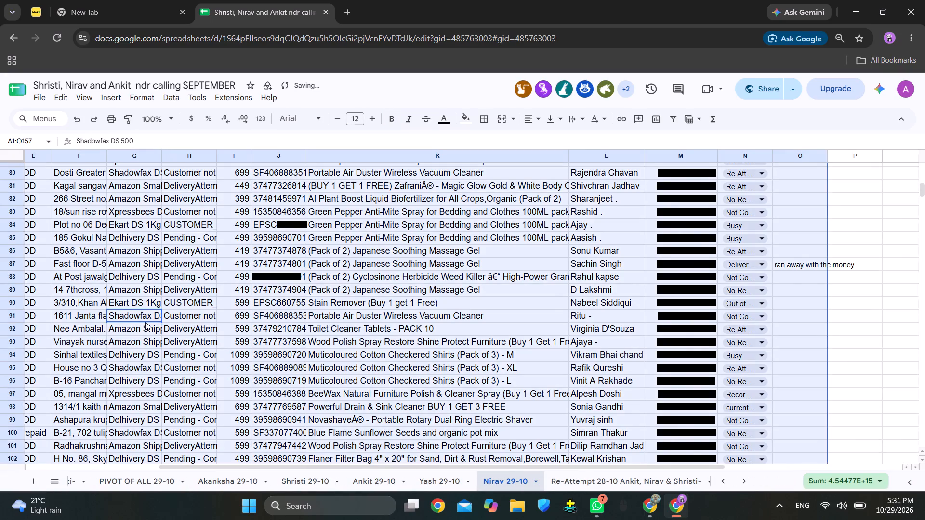
{"action": "left_click", "coordinate": [155, 484]}
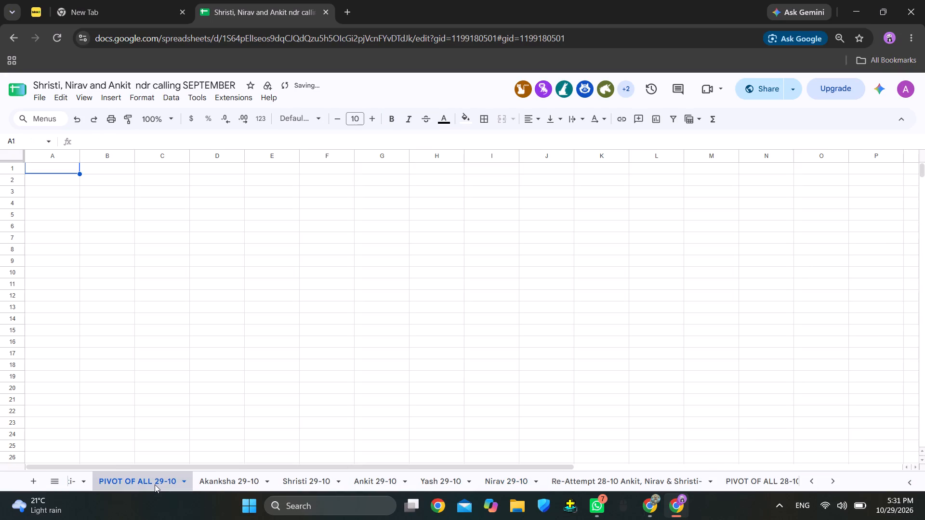
{"action": "key", "text": "ctrl+v"}
Append the Shristi 29-10 orders with remarks, A2:O201 without the header, below Nirav's rows at A158 on PIVOT OF ALL 29-10.
{"action": "scroll", "coordinate": [156, 374], "scroll_direction": "down", "scroll_amount": 11}
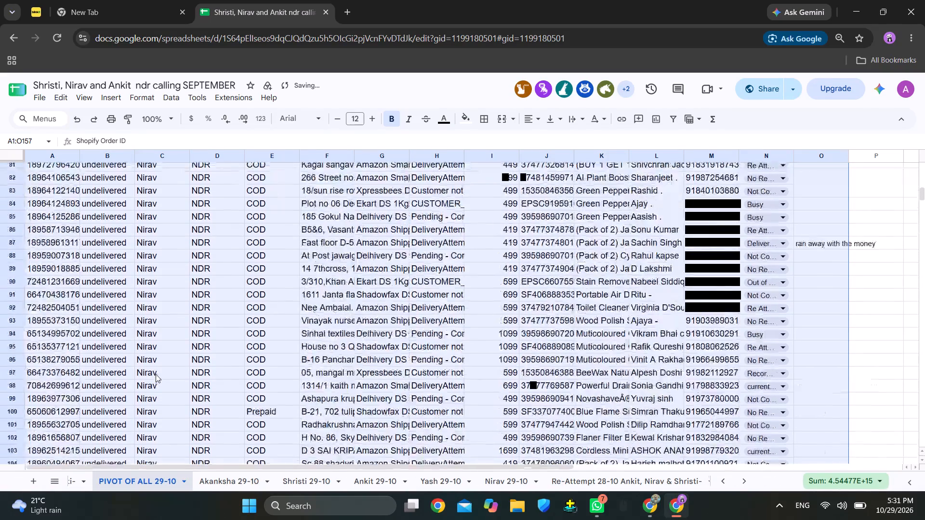
{"action": "scroll", "coordinate": [156, 374], "scroll_direction": "down", "scroll_amount": 2}
{"action": "scroll", "coordinate": [156, 374], "scroll_direction": "right", "scroll_amount": 1}
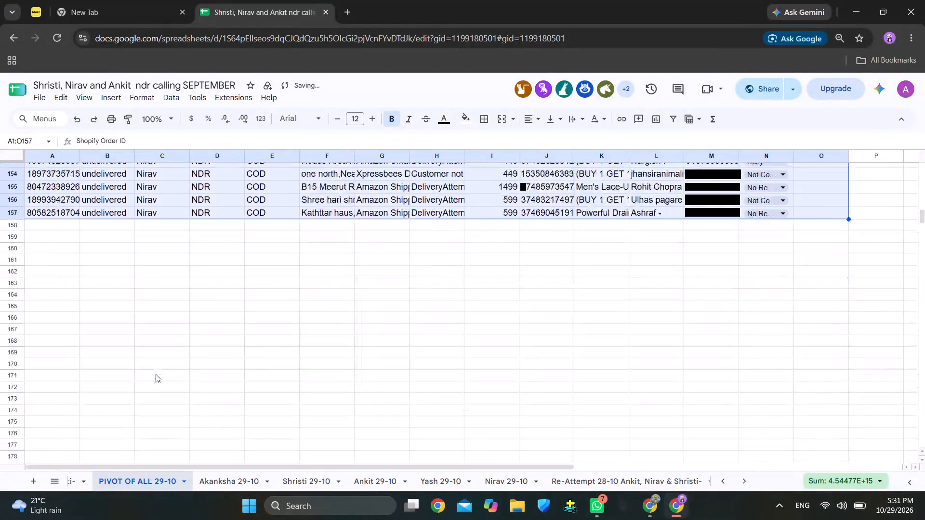
{"action": "scroll", "coordinate": [156, 374], "scroll_direction": "right", "scroll_amount": 1}
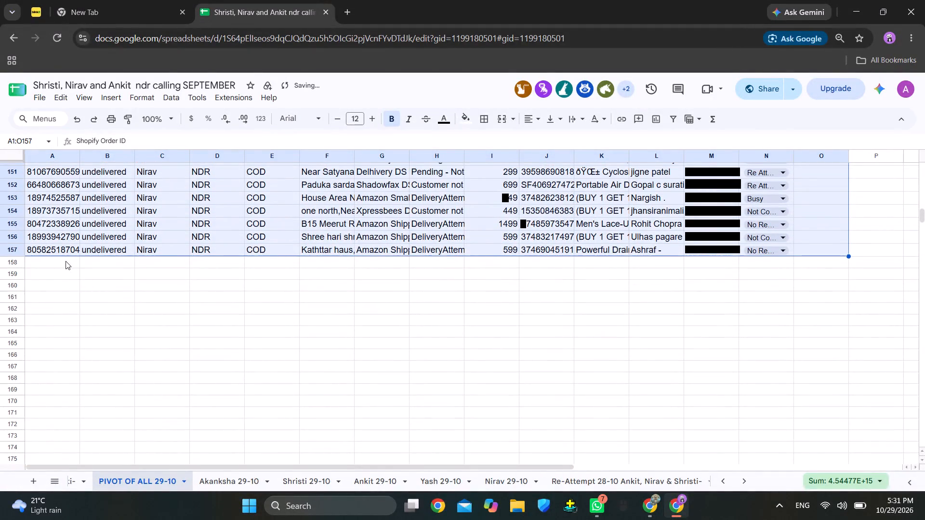
{"action": "left_click", "coordinate": [66, 261]}
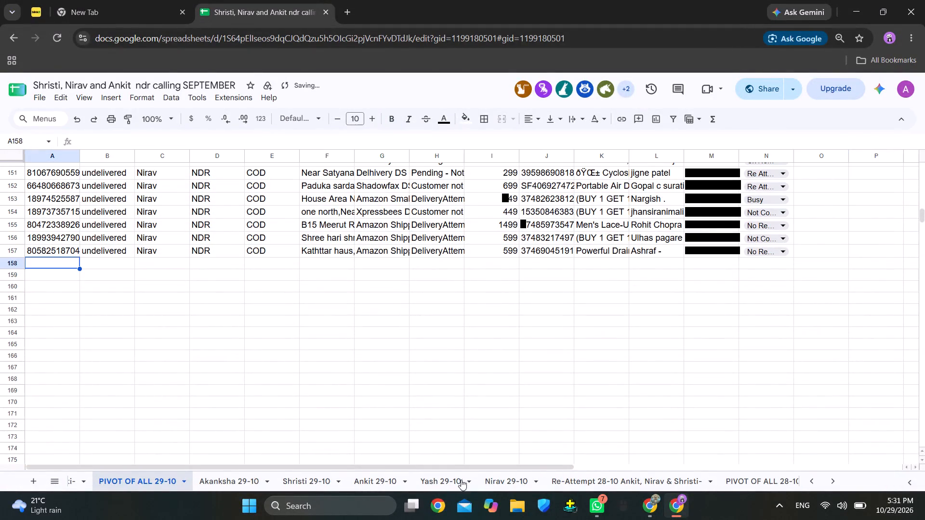
{"action": "left_click", "coordinate": [311, 486]}
{"action": "scroll", "coordinate": [268, 332], "scroll_direction": "down", "scroll_amount": 15}
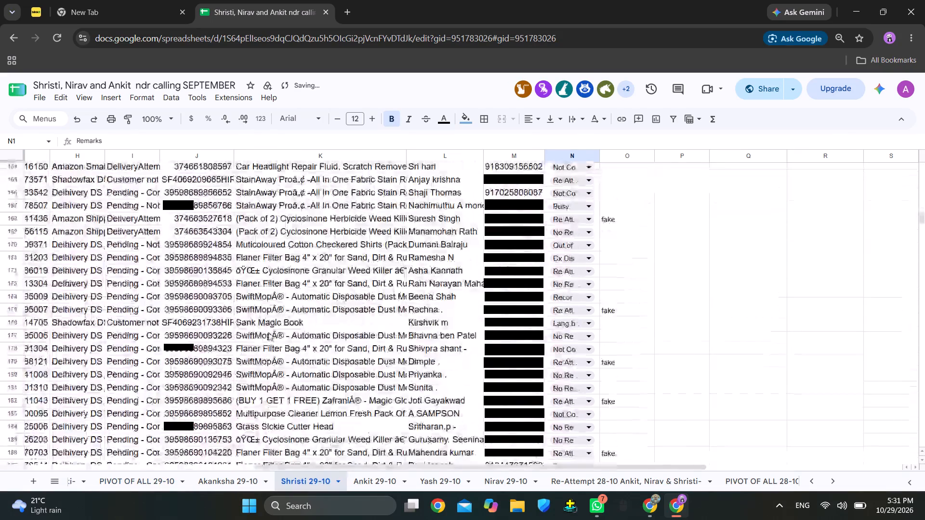
{"action": "scroll", "coordinate": [268, 332], "scroll_direction": "down", "scroll_amount": 4}
{"action": "left_click", "coordinate": [268, 332]}
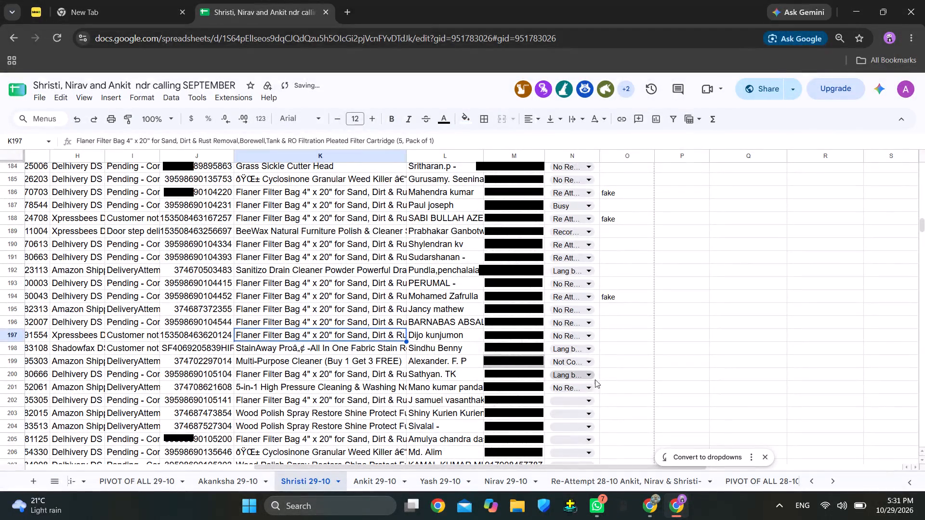
{"action": "left_click_drag", "start_coordinate": [617, 388], "coordinate": [0, 194]}
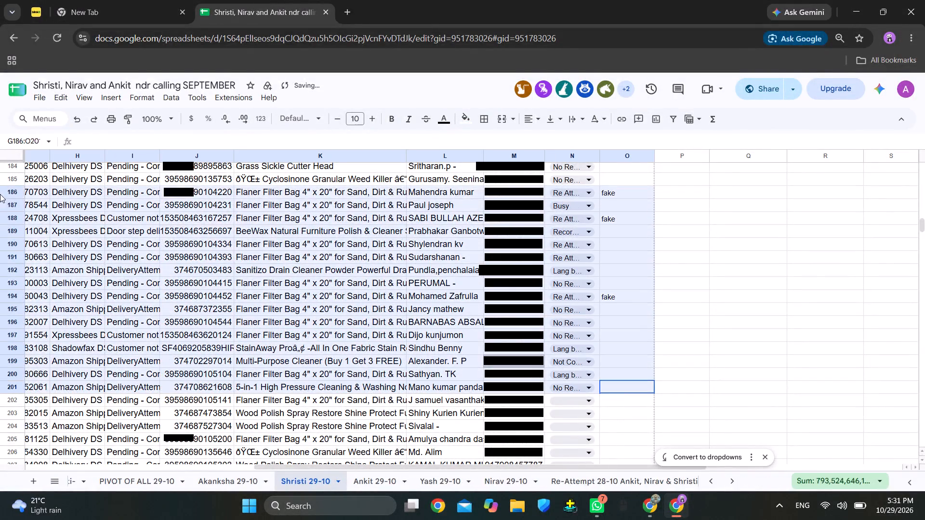
{"action": "left_click_drag", "start_coordinate": [0, 194], "coordinate": [58, 197]}
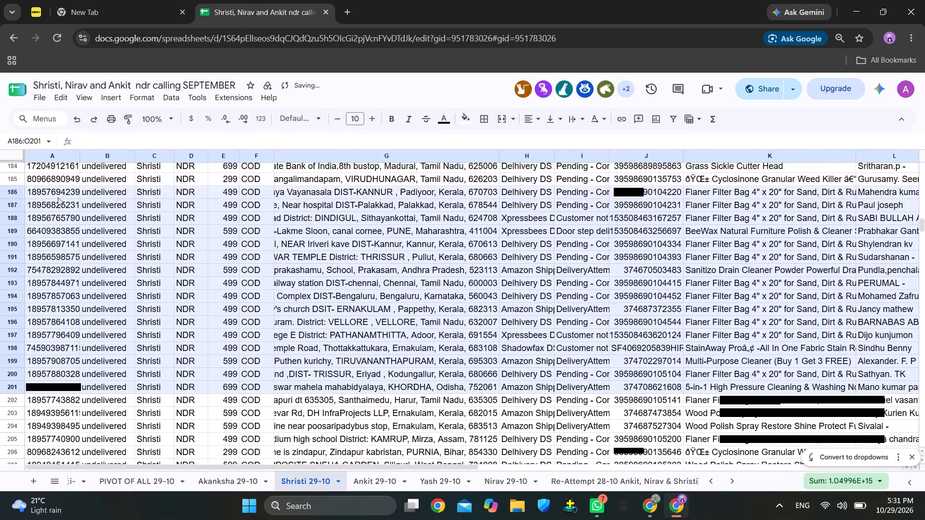
{"action": "left_click_drag", "start_coordinate": [58, 197], "coordinate": [33, 137]}
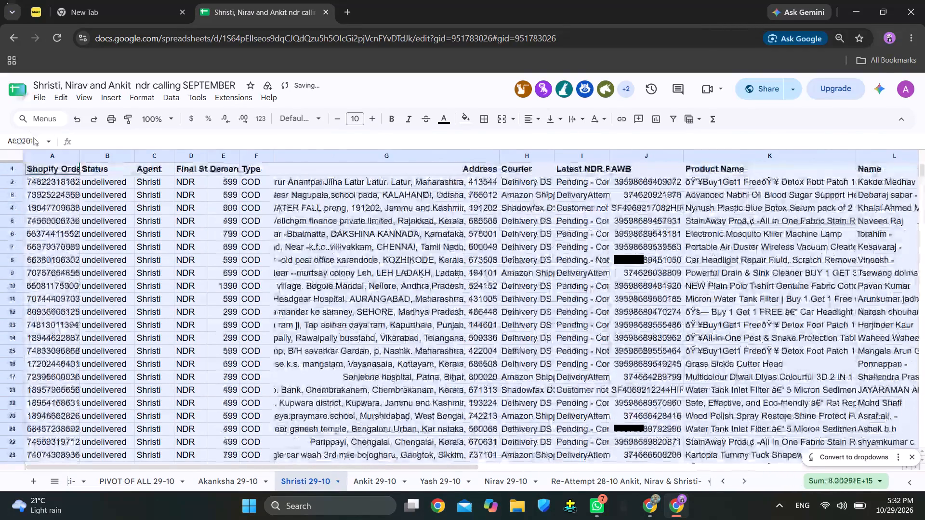
{"action": "left_click_drag", "start_coordinate": [33, 137], "coordinate": [52, 182]}
{"action": "key", "text": "ctrl+c"}
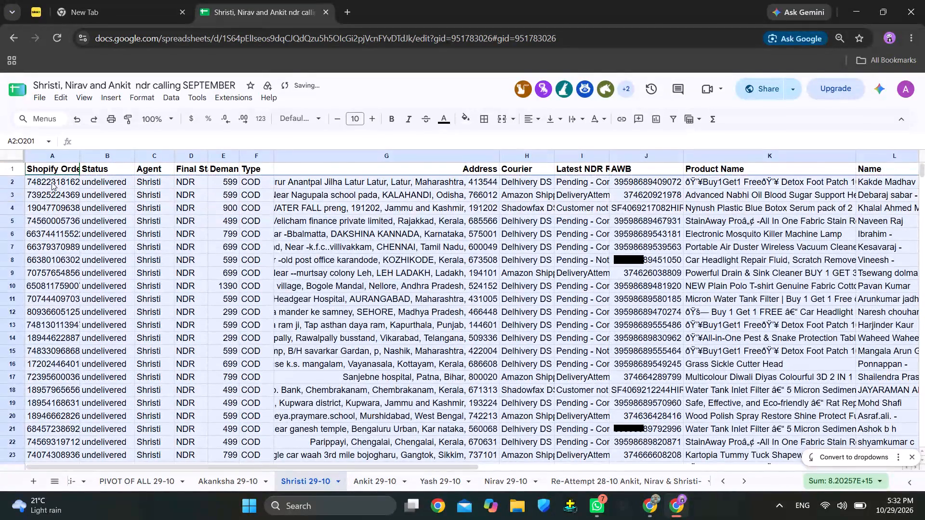
{"action": "left_click", "coordinate": [159, 473]}
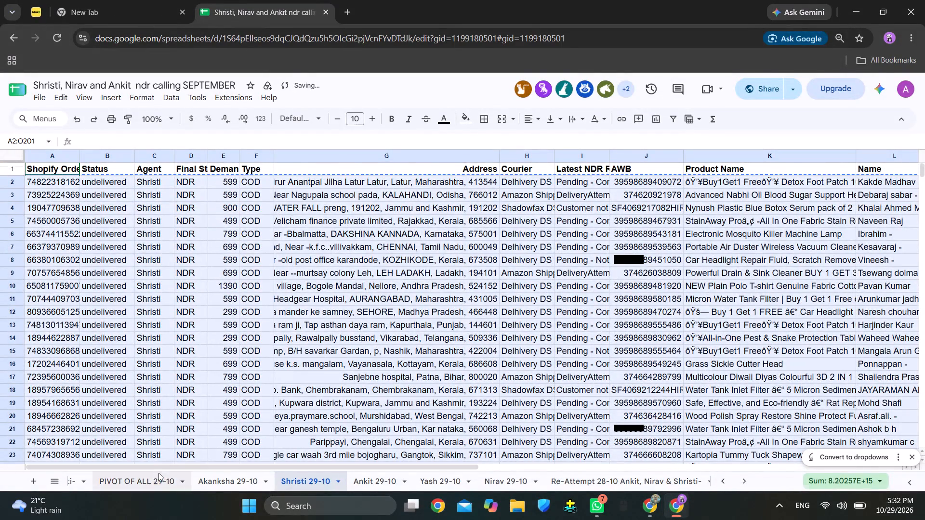
{"action": "key", "text": "ctrl+v"}
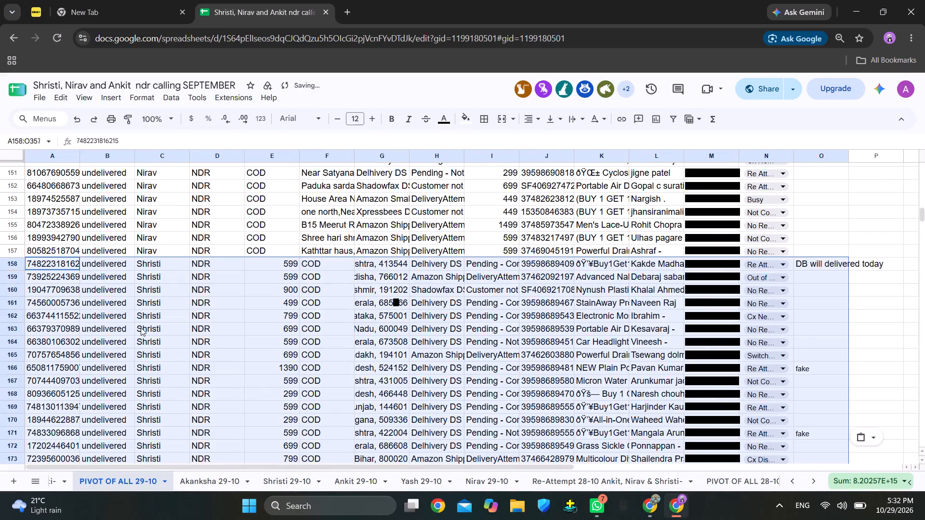
Append the Ankit 29-10 orders with remarks, A2:O231 without the header, below Shristi's rows at A358 on PIVOT OF ALL 29-10.
{"action": "scroll", "coordinate": [141, 327], "scroll_direction": "down", "scroll_amount": 19}
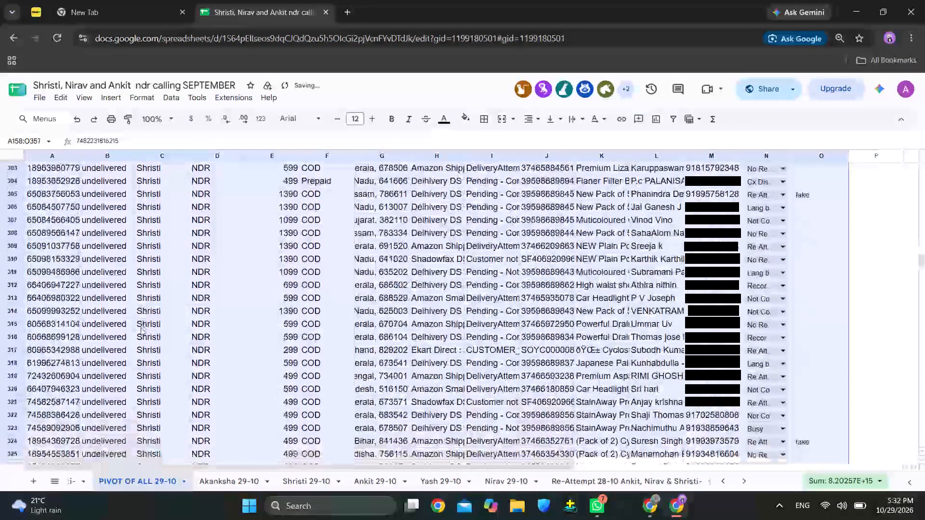
{"action": "scroll", "coordinate": [141, 327], "scroll_direction": "down", "scroll_amount": 6}
{"action": "scroll", "coordinate": [141, 327], "scroll_direction": "up", "scroll_amount": 1}
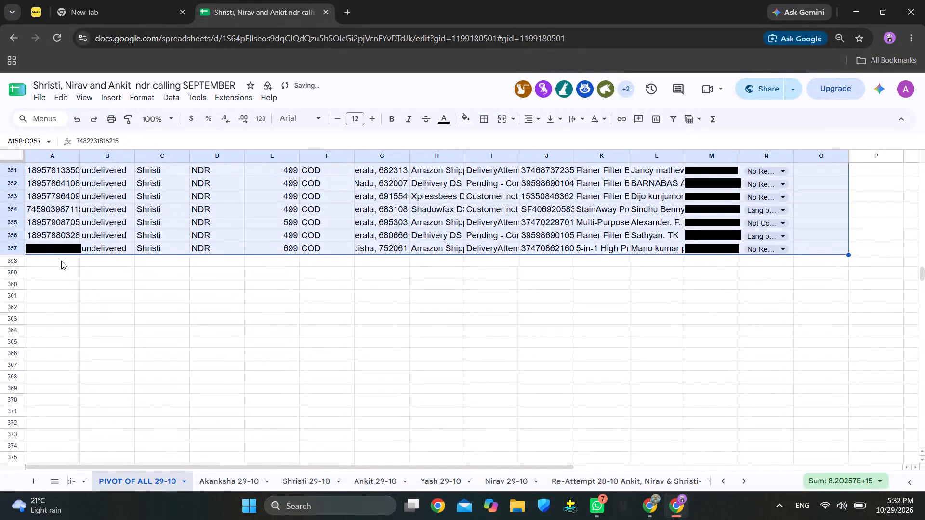
{"action": "left_click", "coordinate": [61, 260]}
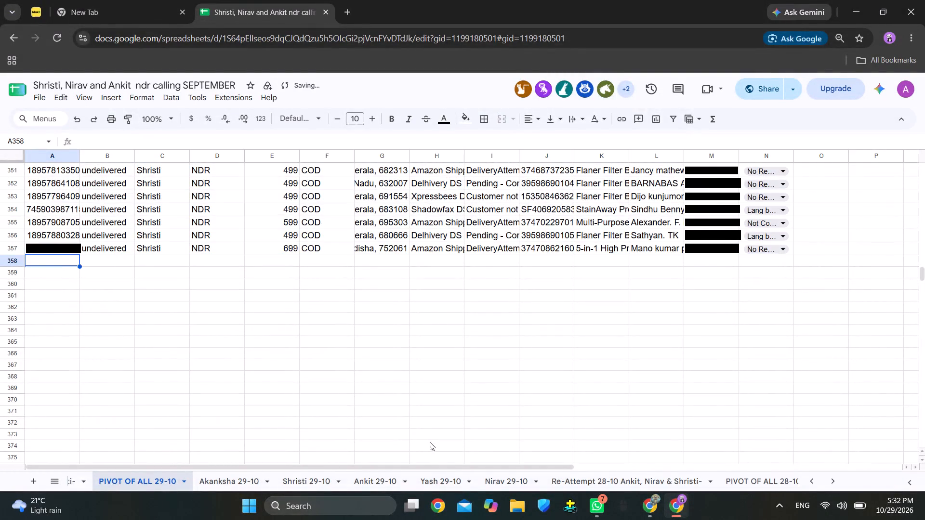
{"action": "left_click", "coordinate": [385, 484]}
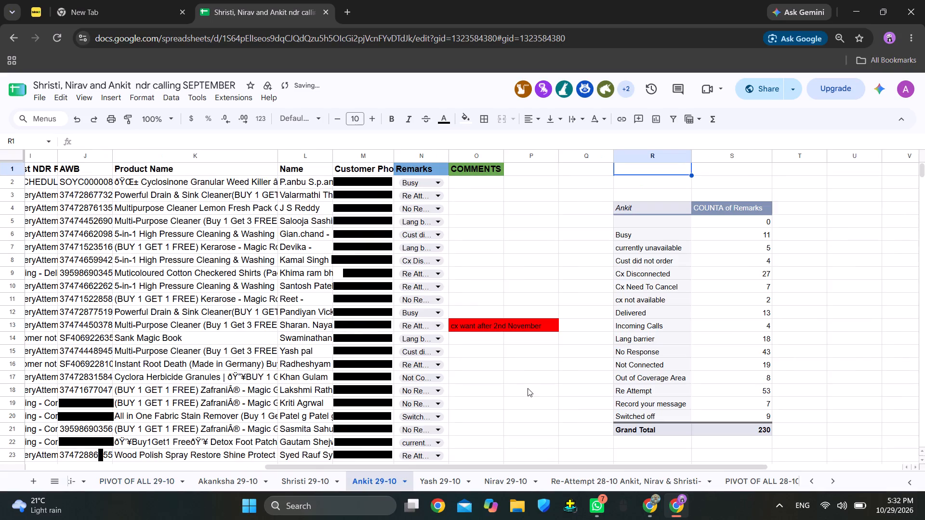
{"action": "scroll", "coordinate": [528, 388], "scroll_direction": "down", "scroll_amount": 15}
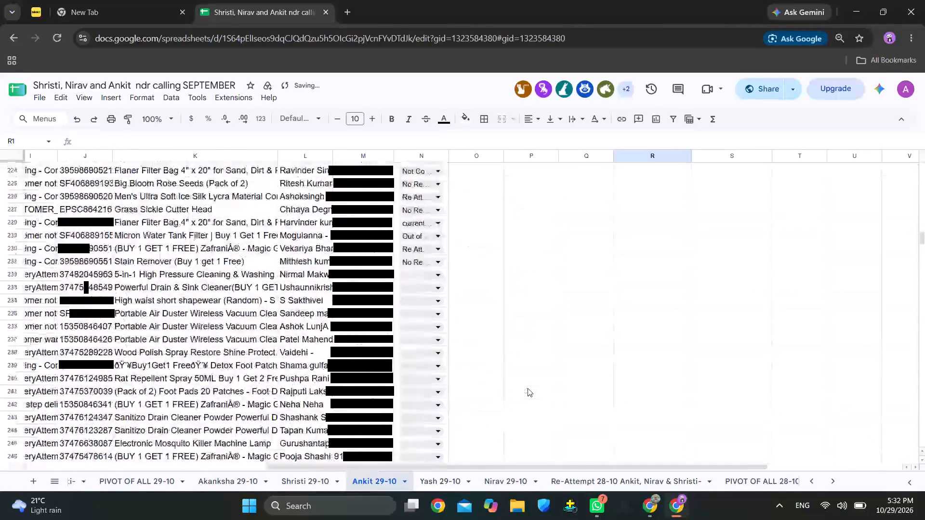
{"action": "left_click_drag", "start_coordinate": [477, 309], "coordinate": [333, 209]}
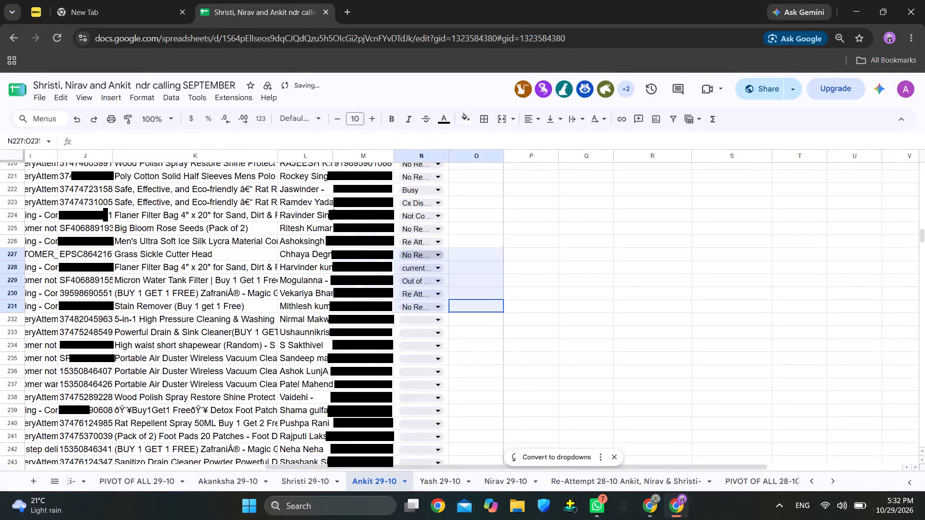
{"action": "left_click_drag", "start_coordinate": [333, 209], "coordinate": [0, 220]}
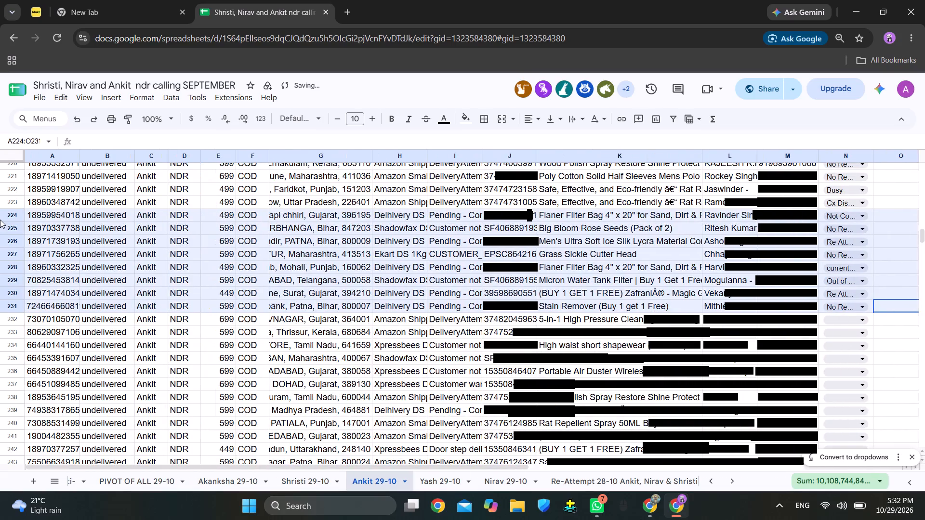
{"action": "left_click_drag", "start_coordinate": [0, 220], "coordinate": [33, 0]}
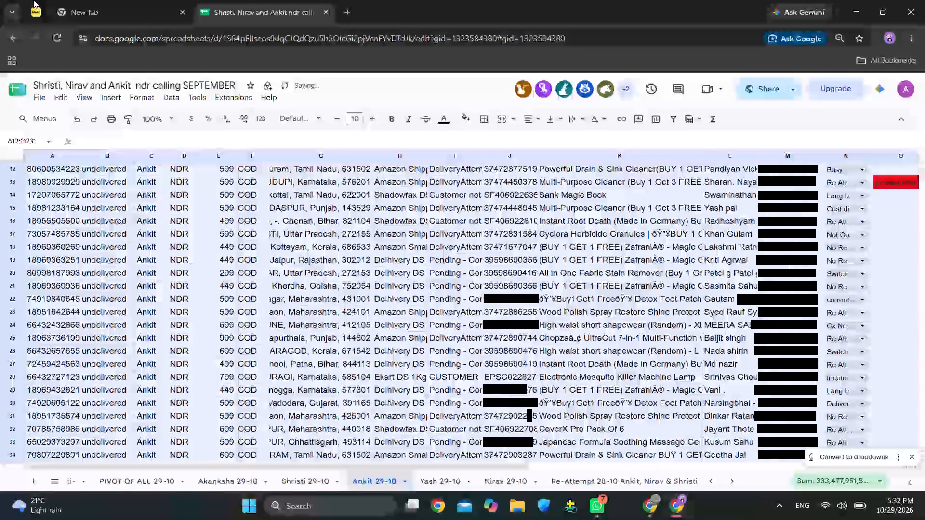
{"action": "left_click_drag", "start_coordinate": [33, 0], "coordinate": [49, 177]}
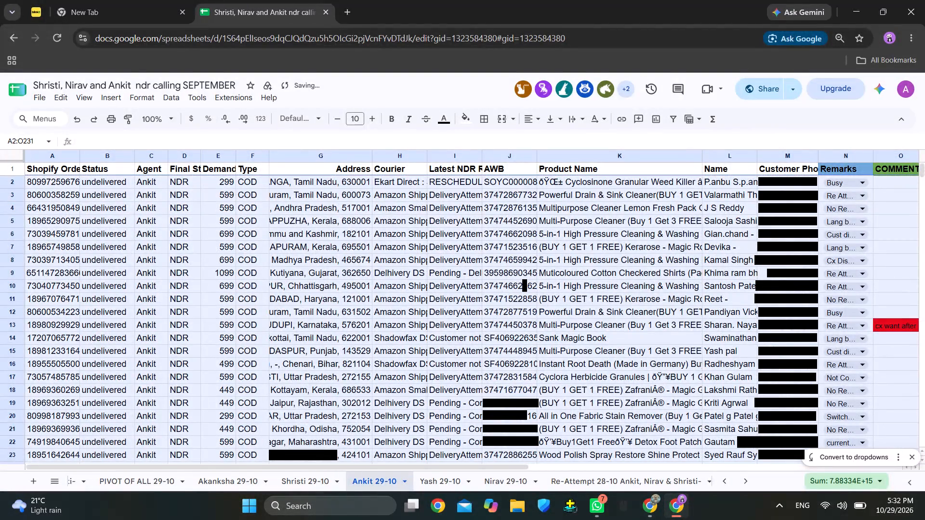
{"action": "key", "text": "ctrl+c"}
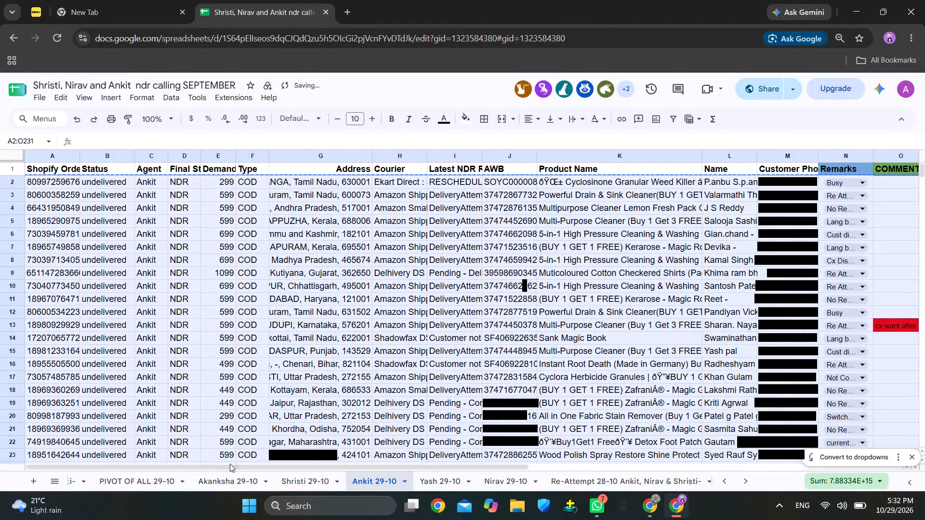
{"action": "left_click", "coordinate": [157, 480]}
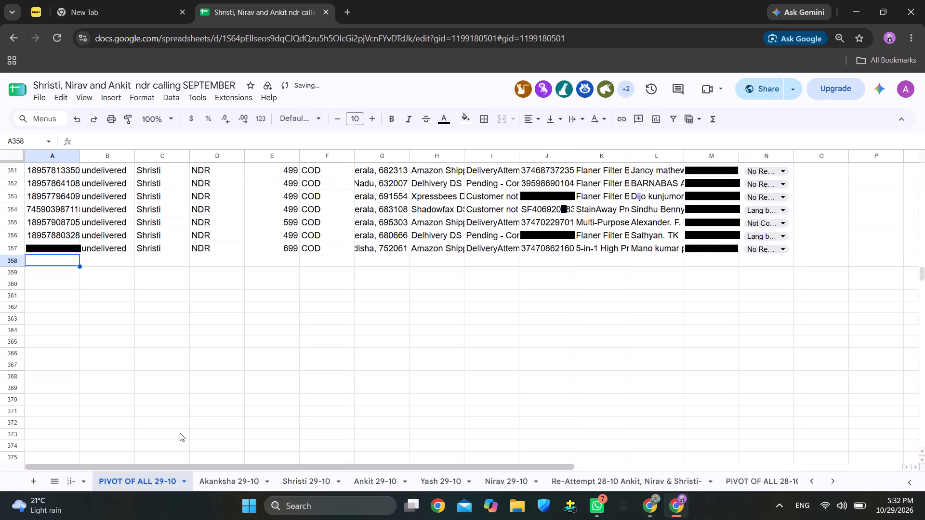
{"action": "key", "text": "ctrl+v"}
{"action": "left_click", "coordinate": [180, 433], "text": "ctrl"}
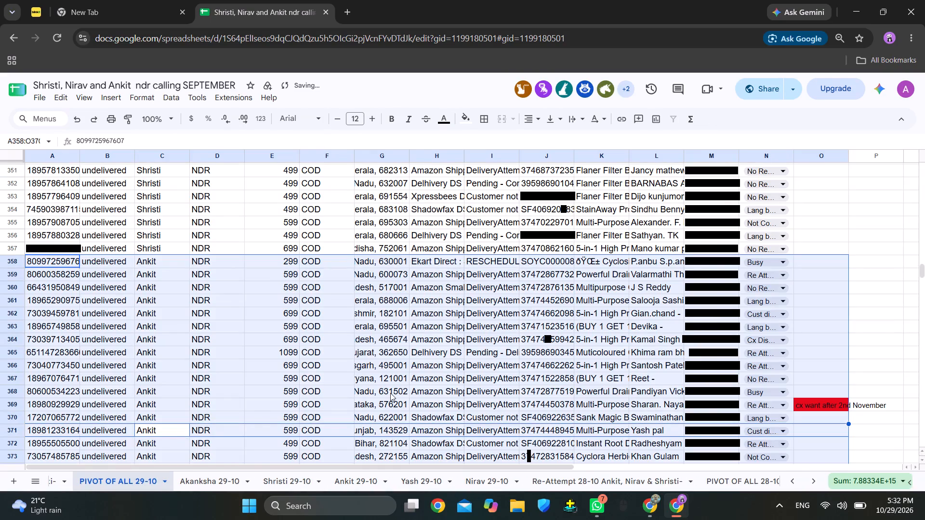
{"action": "left_click", "coordinate": [390, 393]}
{"action": "scroll", "coordinate": [644, 310], "scroll_direction": "up", "scroll_amount": 16}
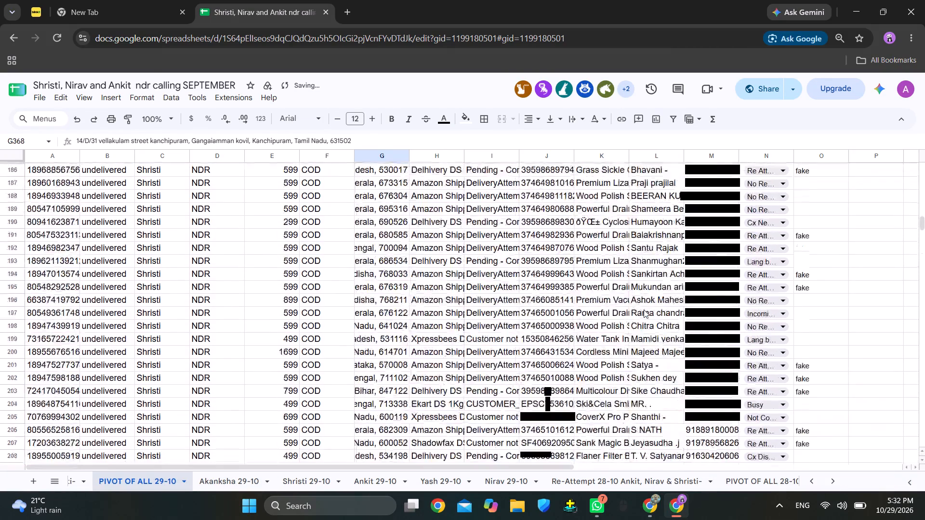
Look over the combined rows on PIVOT OF ALL 29-10, checking how Shristi's columns line up below Nirav's.
{"action": "scroll", "coordinate": [644, 310], "scroll_direction": "up", "scroll_amount": 8}
{"action": "scroll", "coordinate": [644, 310], "scroll_direction": "down", "scroll_amount": 7}
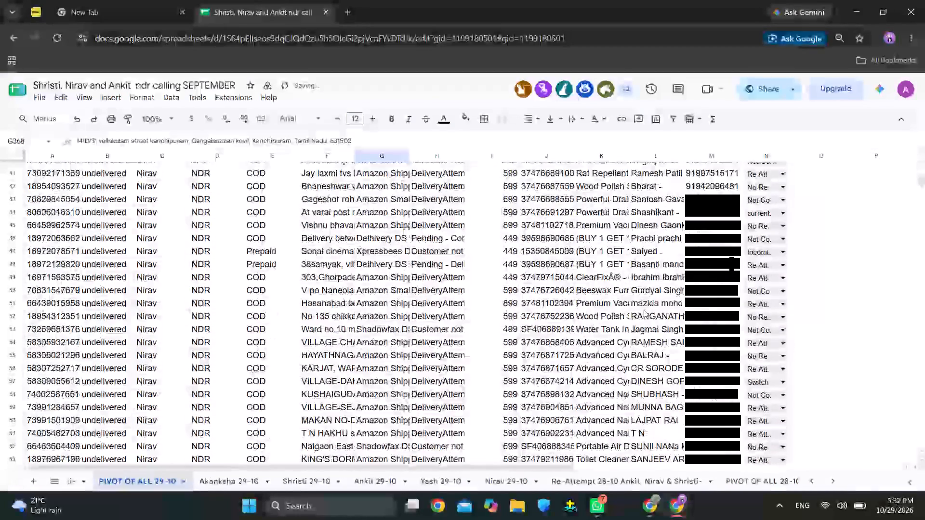
{"action": "scroll", "coordinate": [644, 310], "scroll_direction": "down", "scroll_amount": 8}
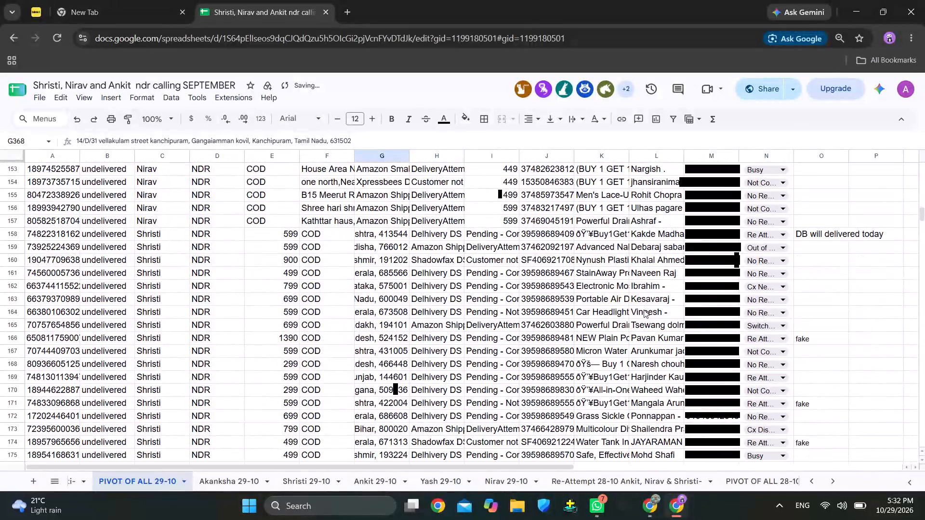
{"action": "scroll", "coordinate": [644, 310], "scroll_direction": "down", "scroll_amount": 1}
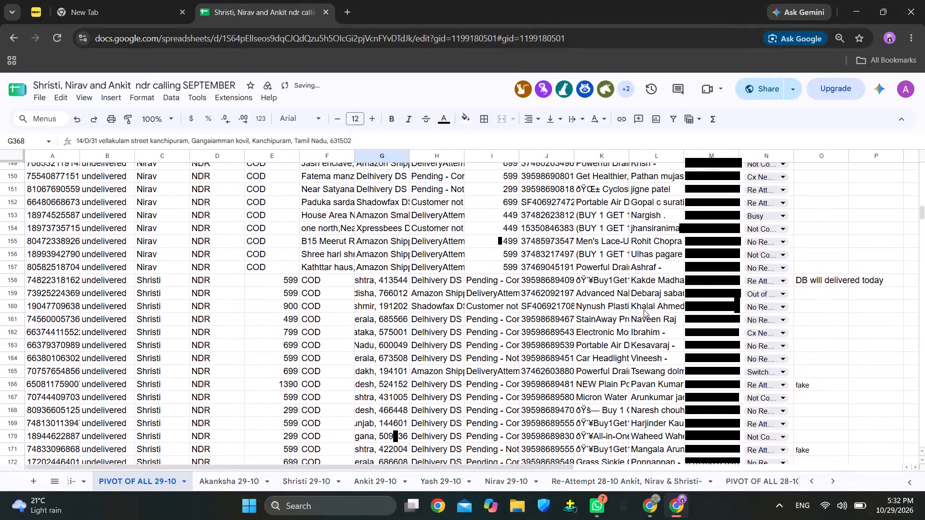
{"action": "scroll", "coordinate": [644, 310], "scroll_direction": "down", "scroll_amount": 1}
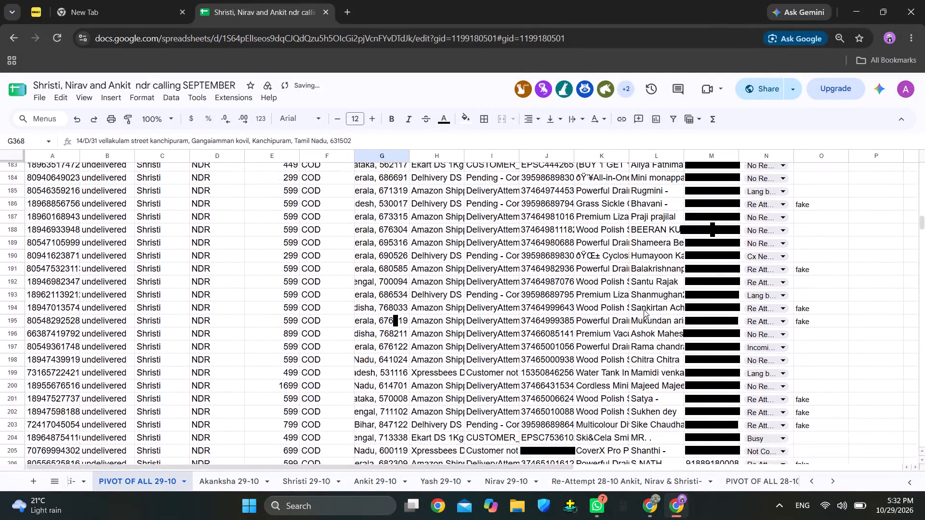
{"action": "scroll", "coordinate": [644, 310], "scroll_direction": "down", "scroll_amount": 1}
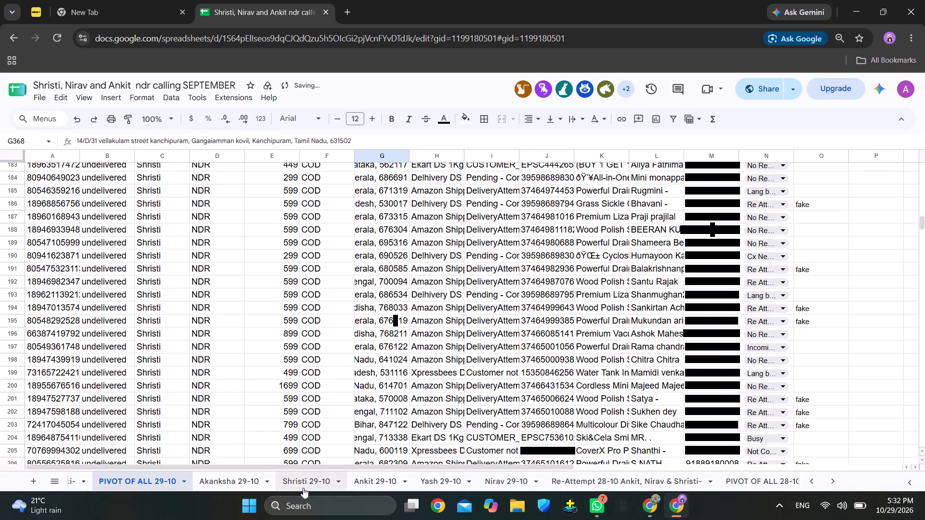
Left-align the whole Address column on the Shristi 29-10 sheet.
{"action": "left_click", "coordinate": [303, 488]}
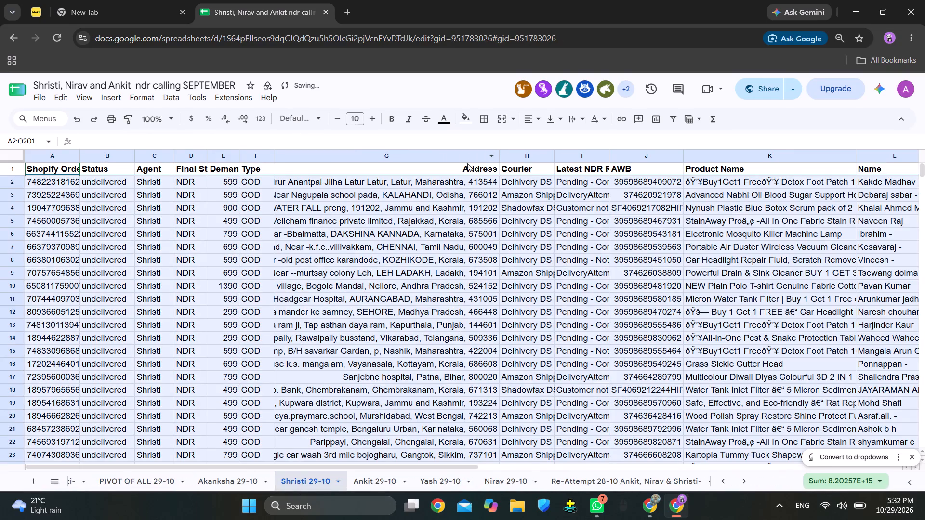
{"action": "left_click", "coordinate": [463, 161]}
{"action": "left_click", "coordinate": [468, 154]}
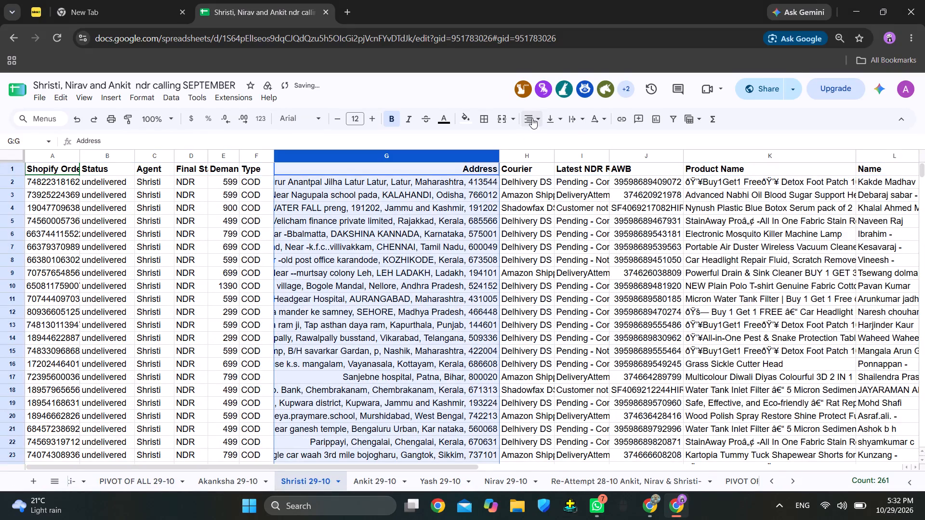
{"action": "left_click", "coordinate": [532, 118]}
{"action": "left_click", "coordinate": [533, 141]}
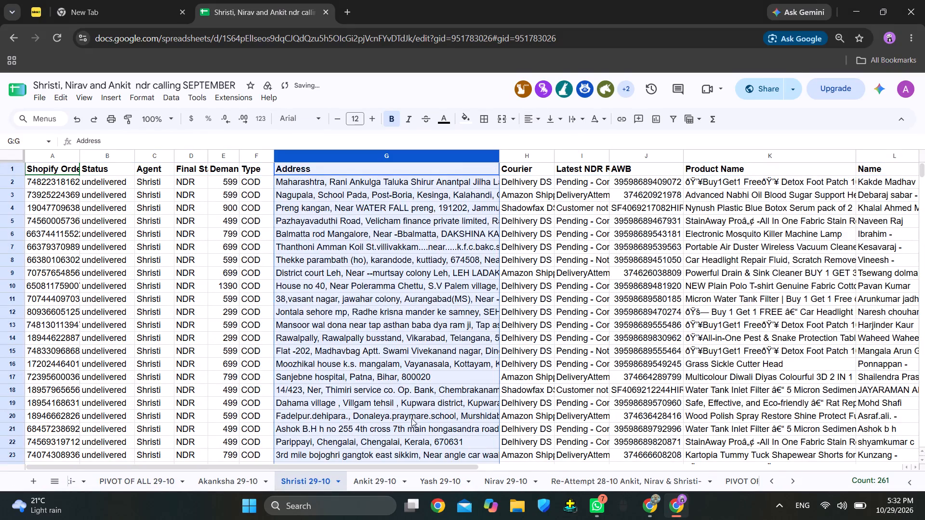
Left-align the whole Address column on the Ankit 29-10 sheet.
{"action": "left_click", "coordinate": [377, 477]}
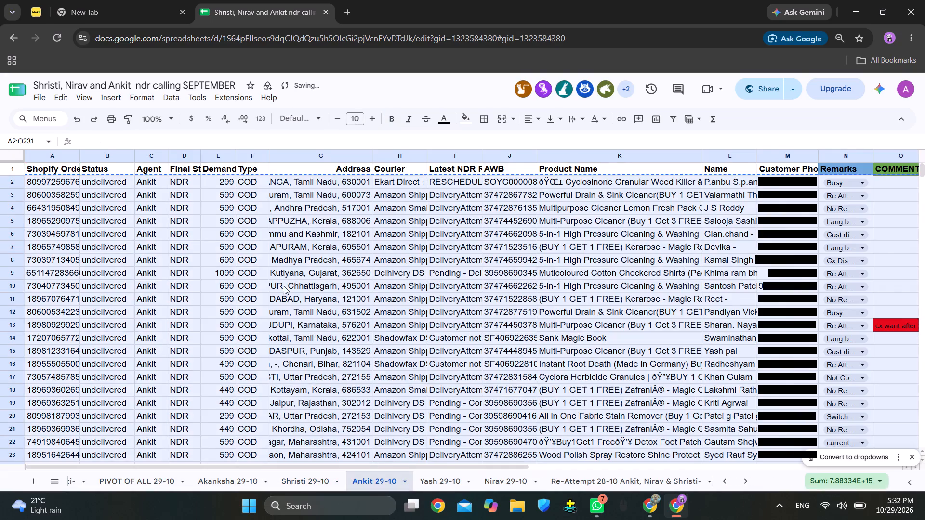
{"action": "left_click", "coordinate": [333, 158]}
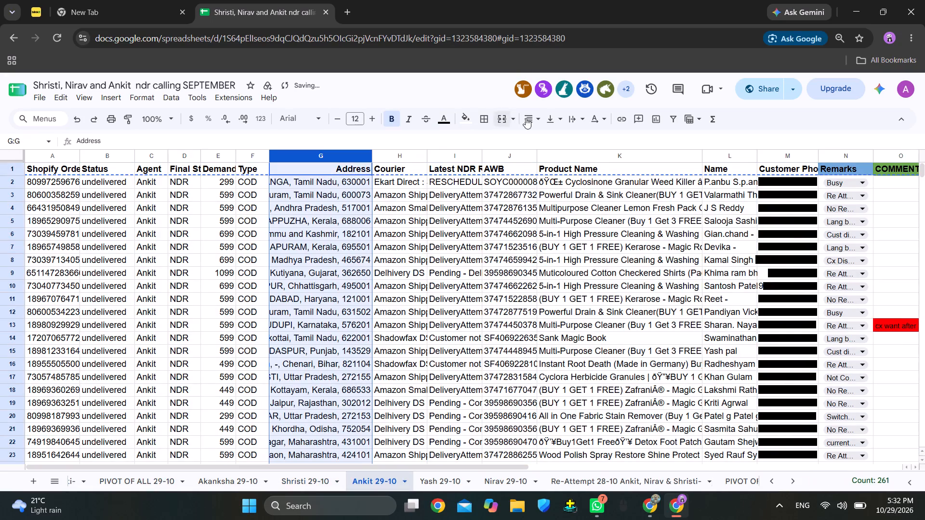
{"action": "left_click", "coordinate": [529, 117]}
{"action": "left_click", "coordinate": [533, 139]}
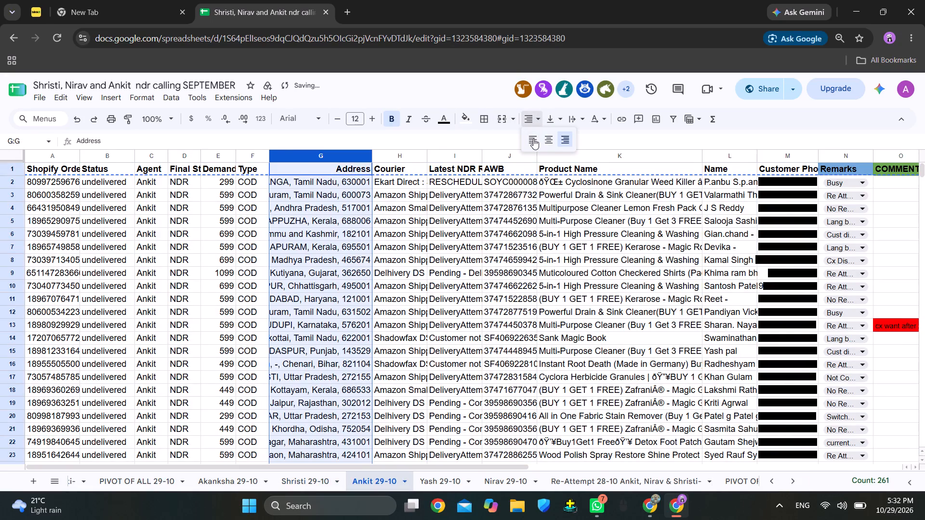
Examine the end of the order list on the Re-Attempt 29-10 Ankit, Nirav & Shristi sheet.
{"action": "left_click", "coordinate": [161, 477]}
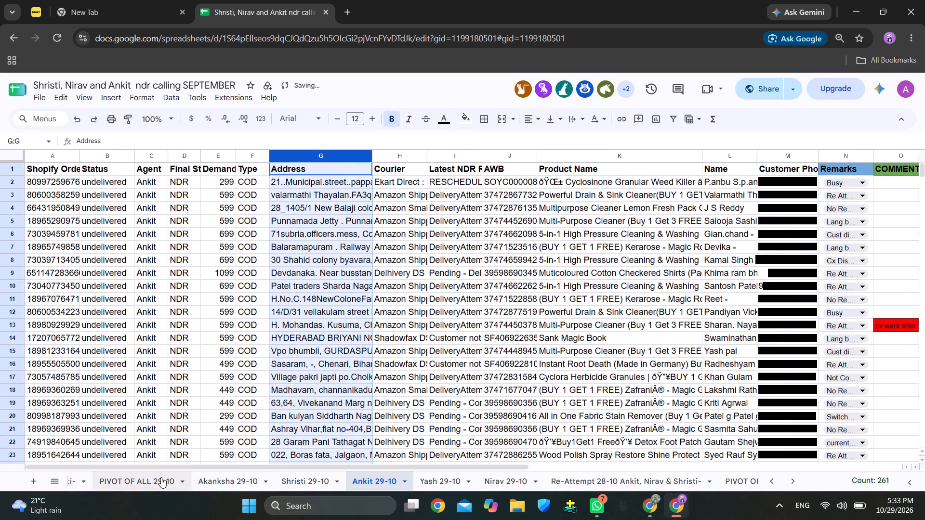
{"action": "left_click", "coordinate": [67, 480]}
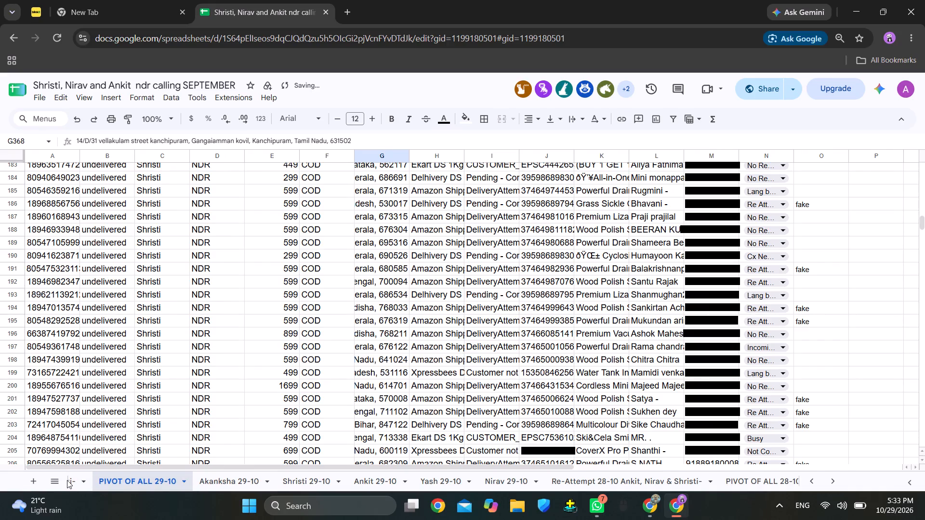
{"action": "left_click", "coordinate": [72, 480]}
{"action": "scroll", "coordinate": [271, 384], "scroll_direction": "down", "scroll_amount": 5}
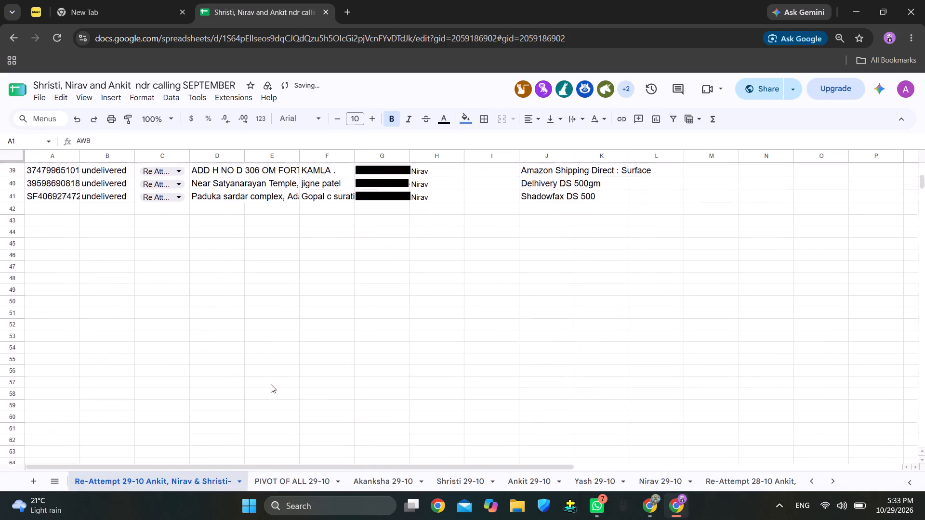
{"action": "scroll", "coordinate": [271, 384], "scroll_direction": "up", "scroll_amount": 2}
Return to PIVOT OF ALL 29-10 and select the entire Remarks column.
{"action": "left_click", "coordinate": [318, 481]}
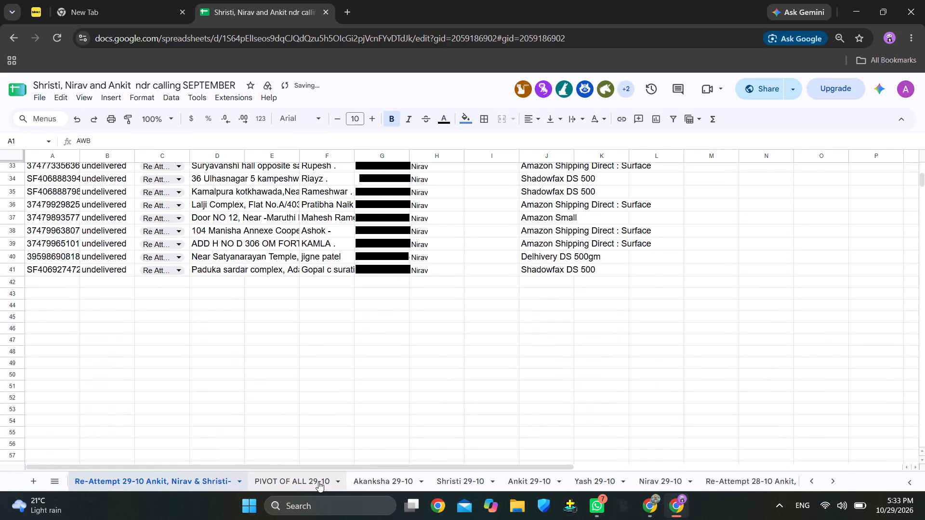
{"action": "scroll", "coordinate": [390, 326], "scroll_direction": "up", "scroll_amount": 14}
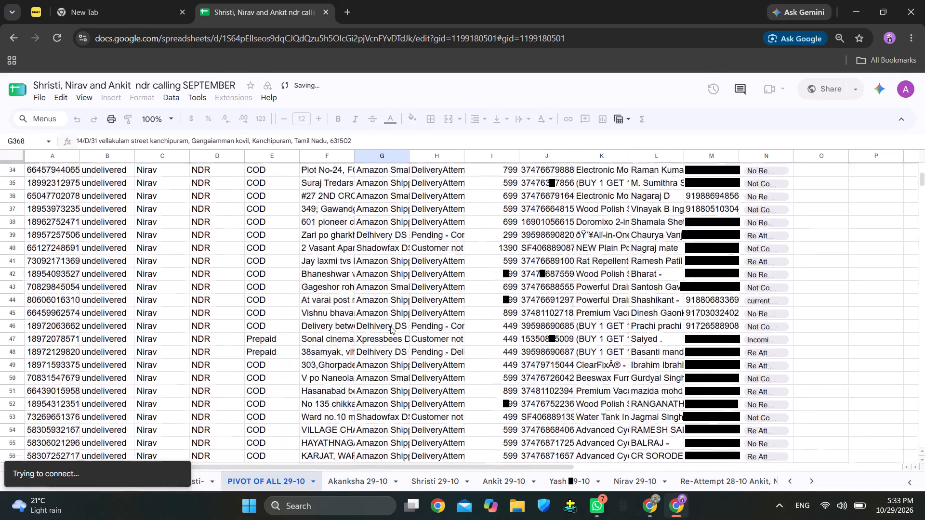
{"action": "scroll", "coordinate": [390, 326], "scroll_direction": "up", "scroll_amount": 8}
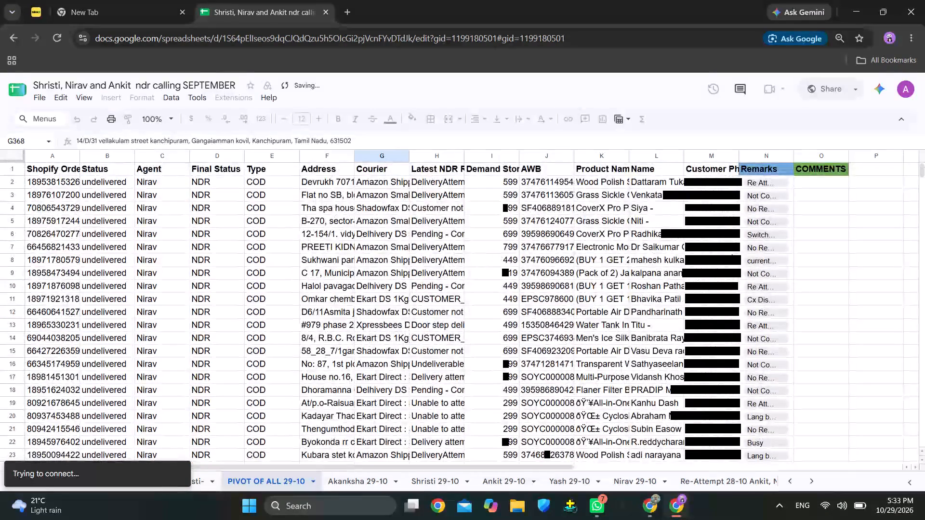
{"action": "scroll", "coordinate": [751, 256], "scroll_direction": "left", "scroll_amount": 5}
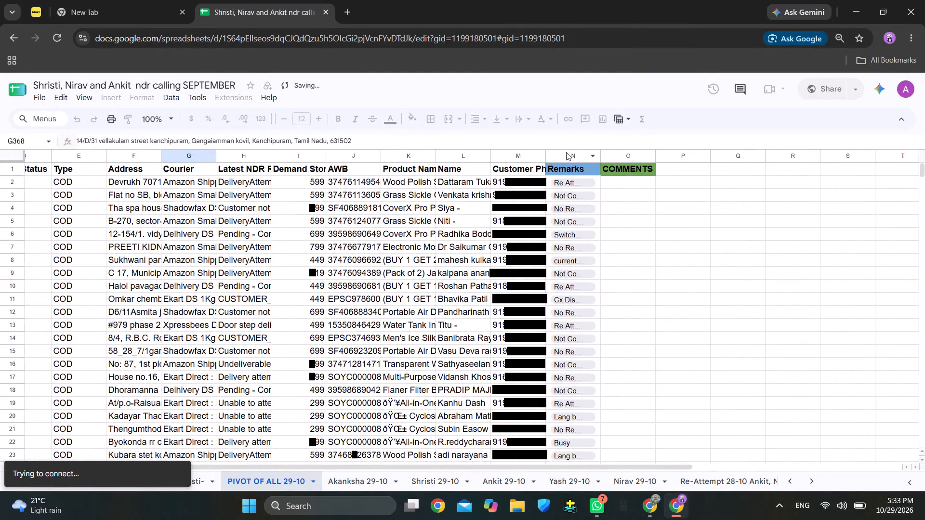
{"action": "left_click", "coordinate": [564, 156]}
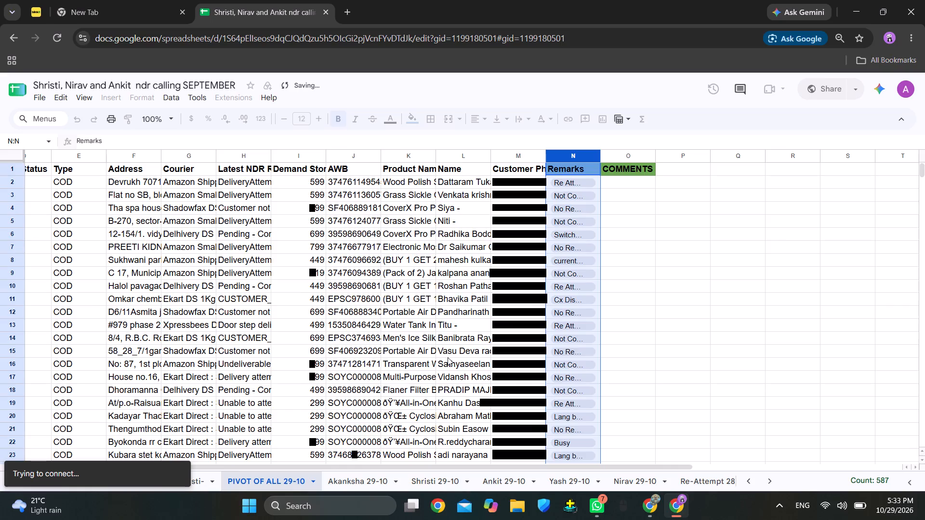
Reload the spreadsheet page, accepting that unsaved changes may be lost.
{"action": "key", "text": "F5"}
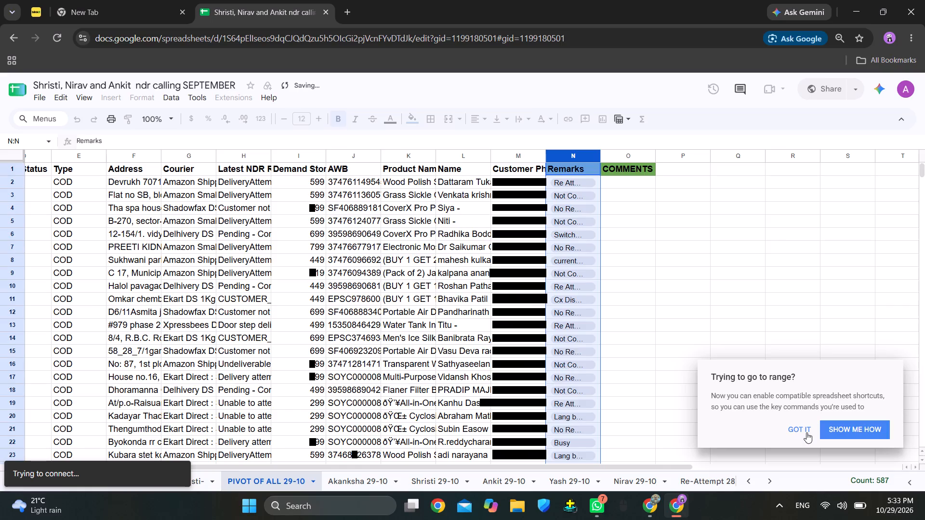
{"action": "left_click", "coordinate": [55, 42]}
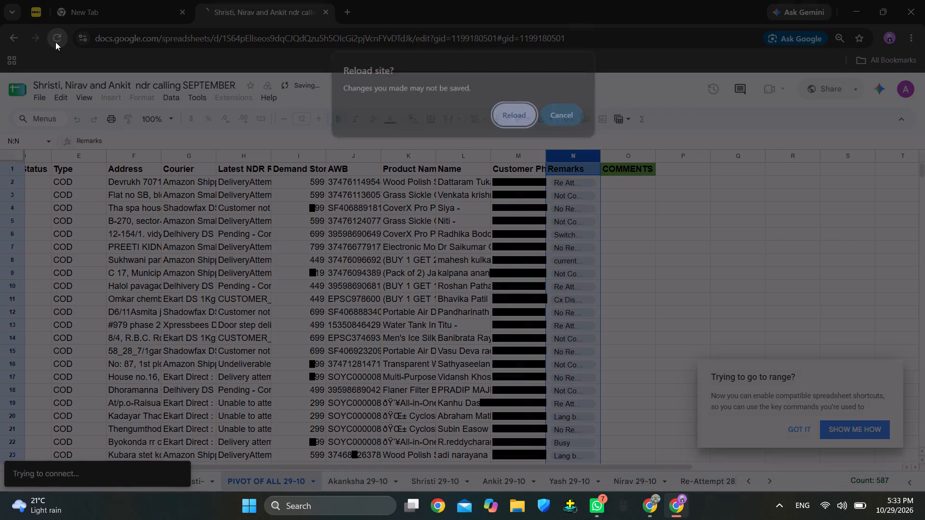
{"action": "left_click", "coordinate": [518, 115]}
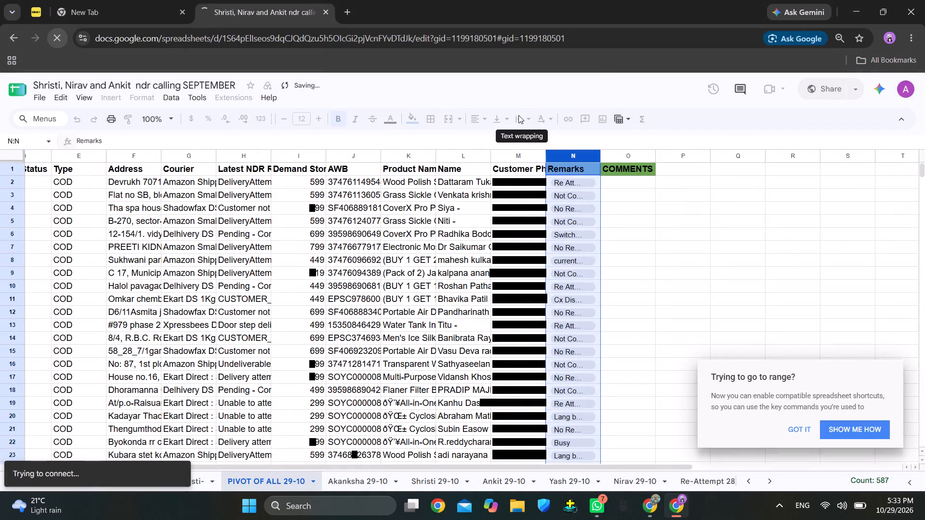
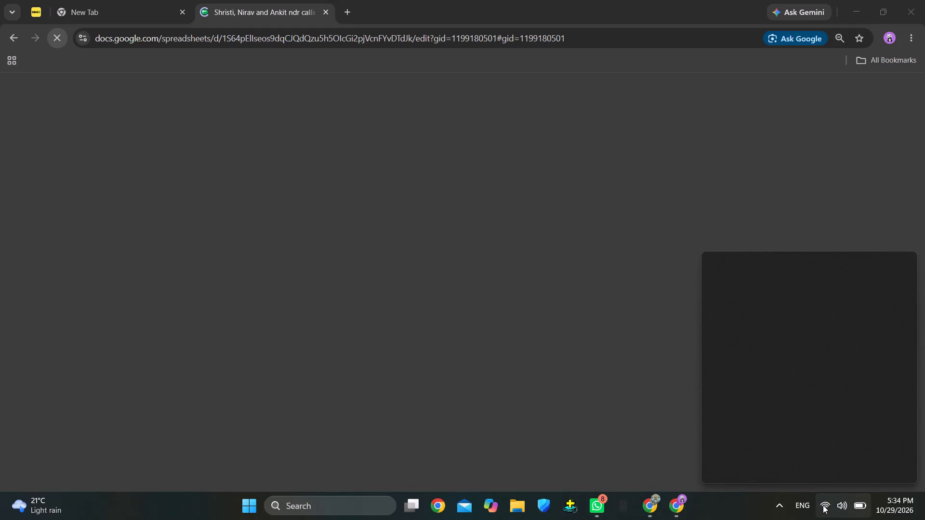
Switch the computer's Wi-Fi connection to the Oneplus 8T network, keeping automatic connection enabled.
{"action": "left_click", "coordinate": [759, 277]}
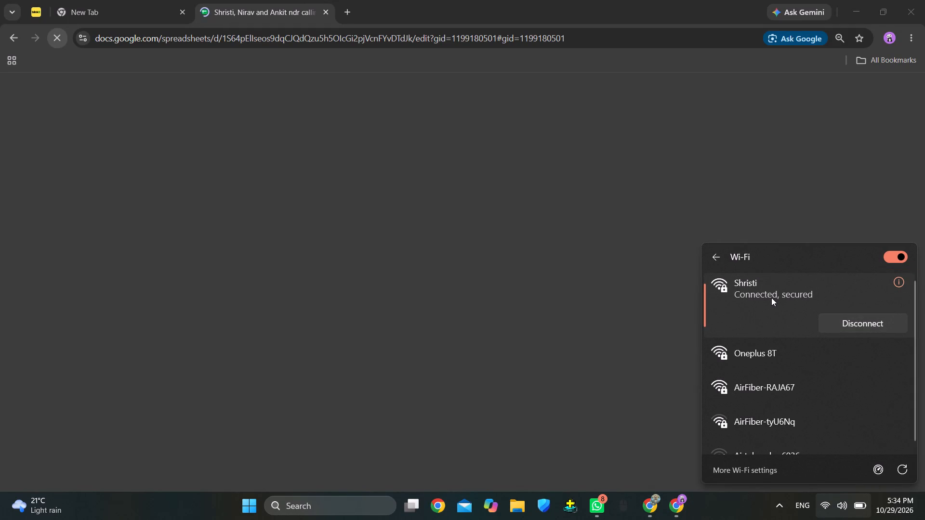
{"action": "left_click", "coordinate": [776, 352]}
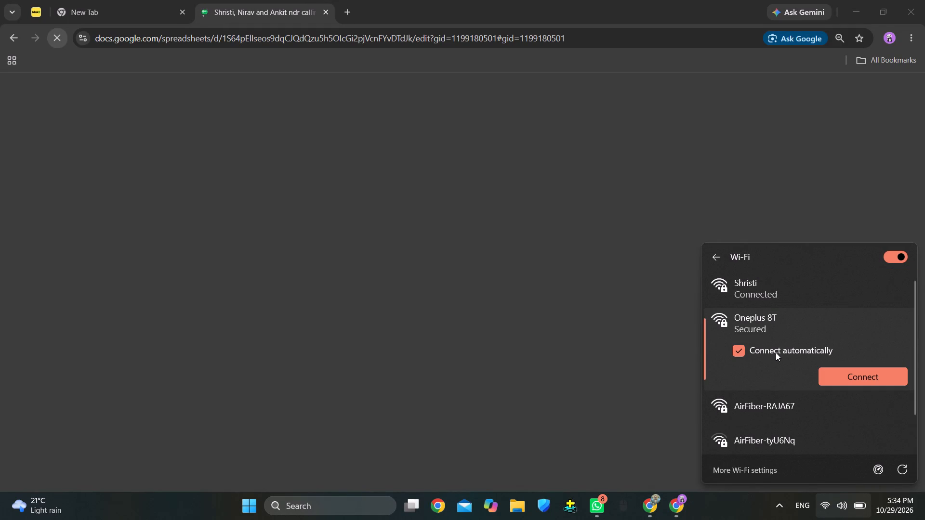
{"action": "left_click", "coordinate": [837, 375]}
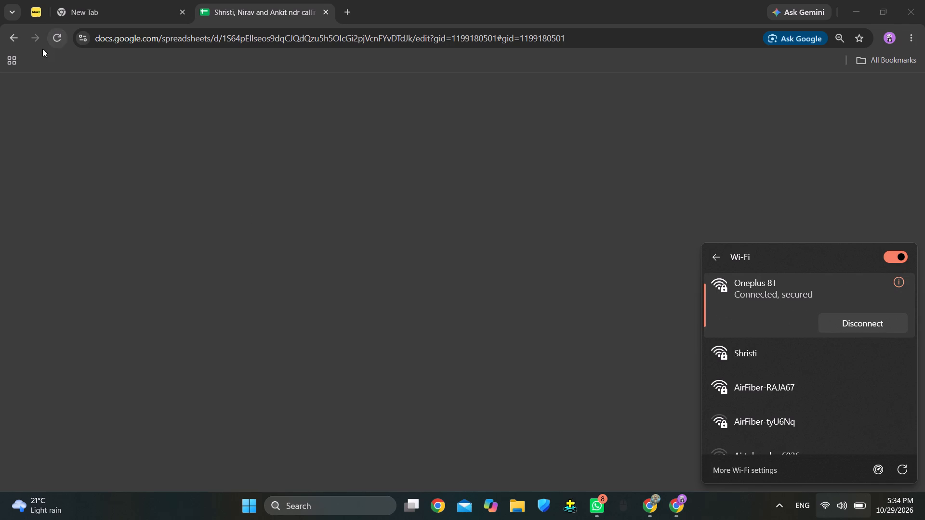
Reload the NDR calling spreadsheet over the new connection and dismiss the pre-built tables suggestions beside the grid.
{"action": "left_click", "coordinate": [59, 40]}
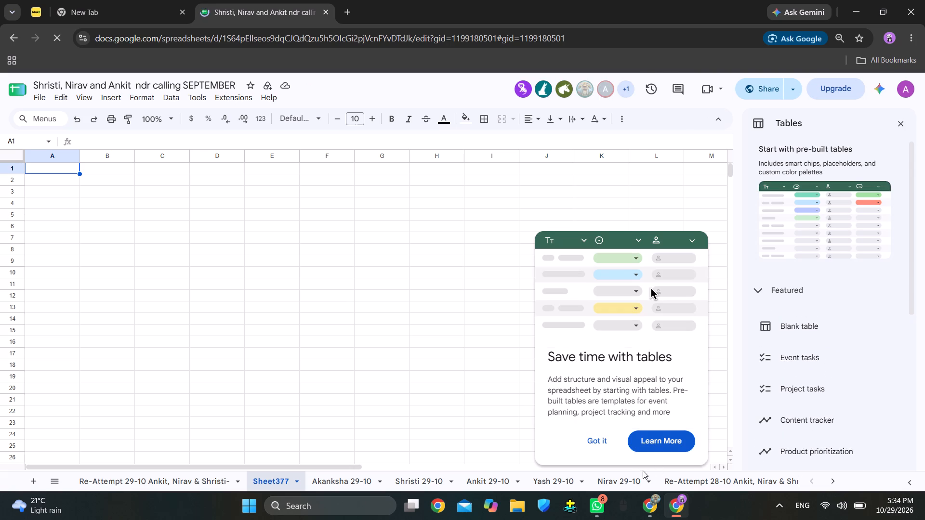
{"action": "left_click", "coordinate": [896, 123]}
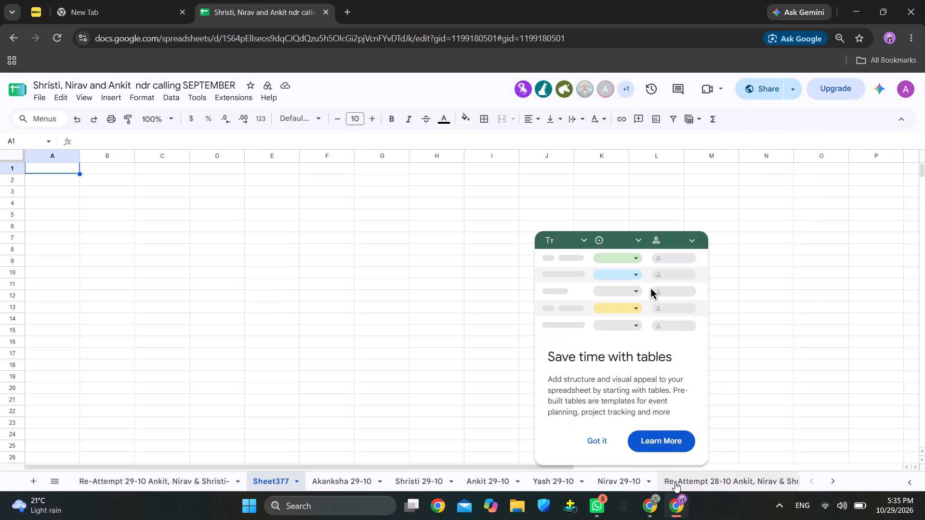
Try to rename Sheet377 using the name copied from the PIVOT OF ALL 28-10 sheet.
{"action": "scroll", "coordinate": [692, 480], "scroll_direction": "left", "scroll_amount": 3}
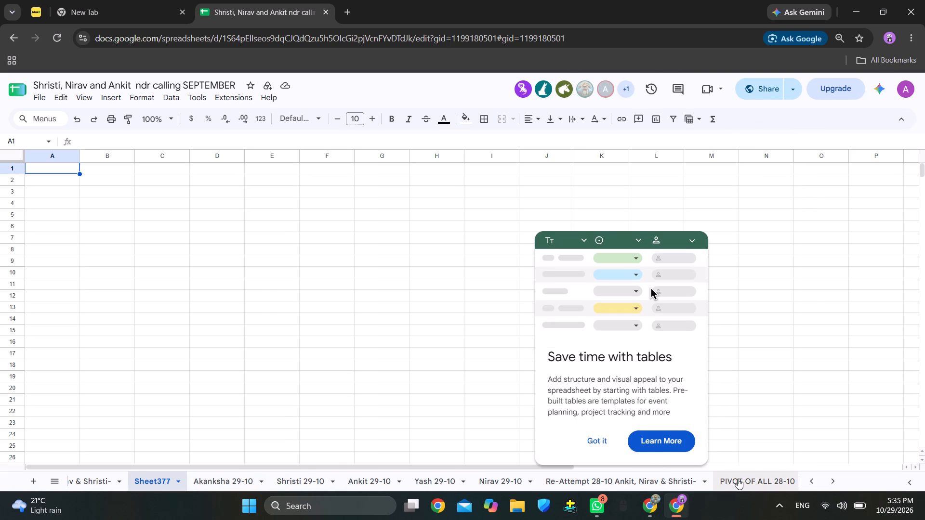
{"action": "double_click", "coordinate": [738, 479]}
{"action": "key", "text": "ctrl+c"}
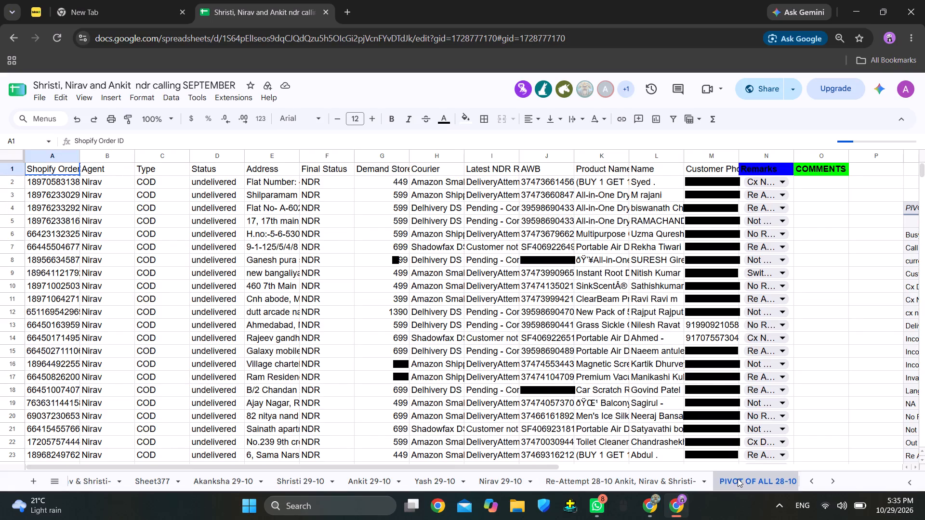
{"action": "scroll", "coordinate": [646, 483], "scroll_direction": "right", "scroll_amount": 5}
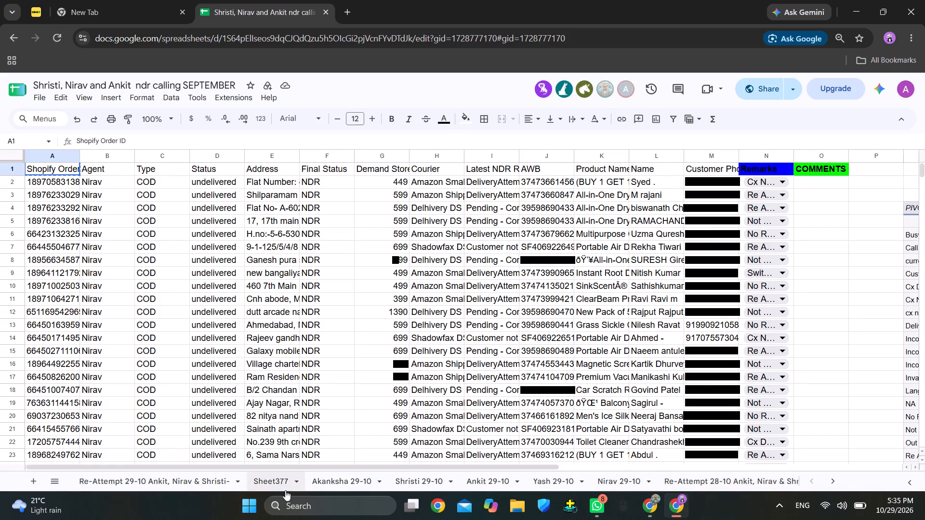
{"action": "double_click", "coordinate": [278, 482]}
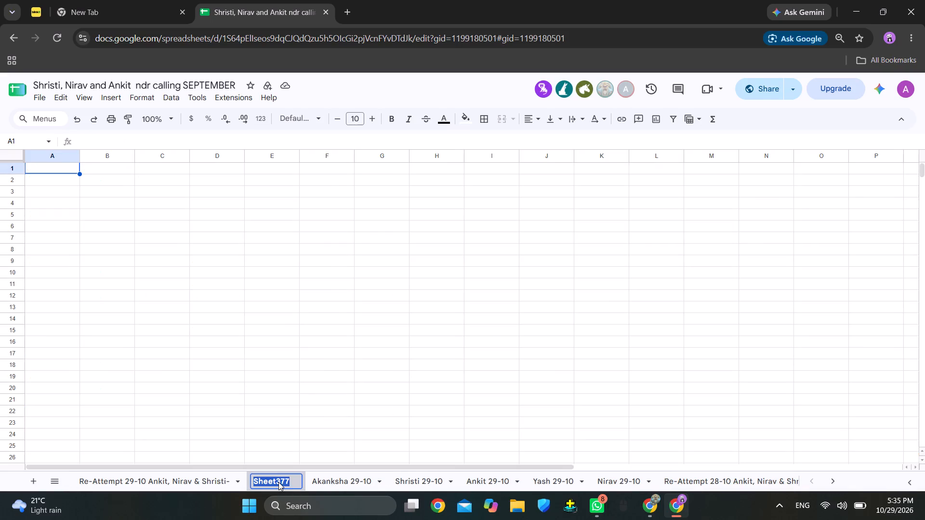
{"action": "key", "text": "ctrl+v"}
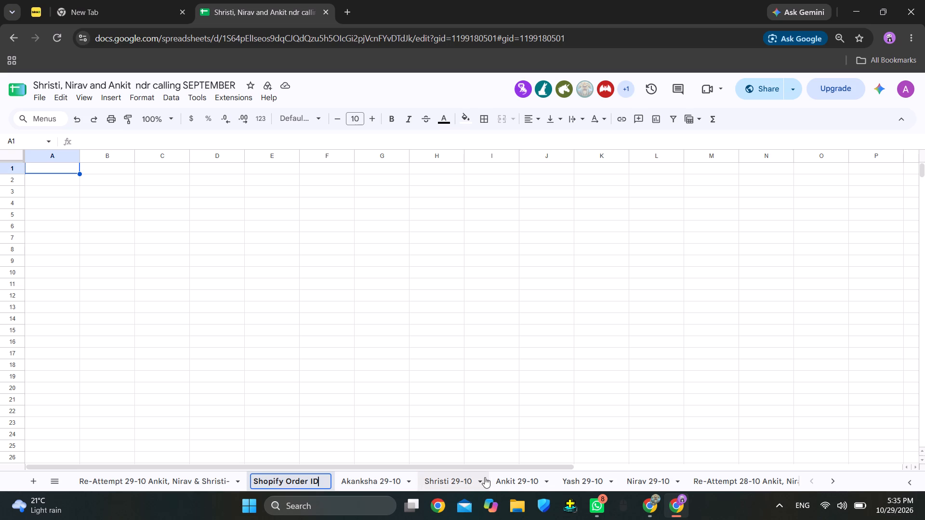
Copy the PIVOT OF ALL 28-10 sheet name onto the new blank sheet and edit it to PIVOT OF ALL 29-10.
{"action": "scroll", "coordinate": [485, 477], "scroll_direction": "left", "scroll_amount": 3}
{"action": "double_click", "coordinate": [708, 479]}
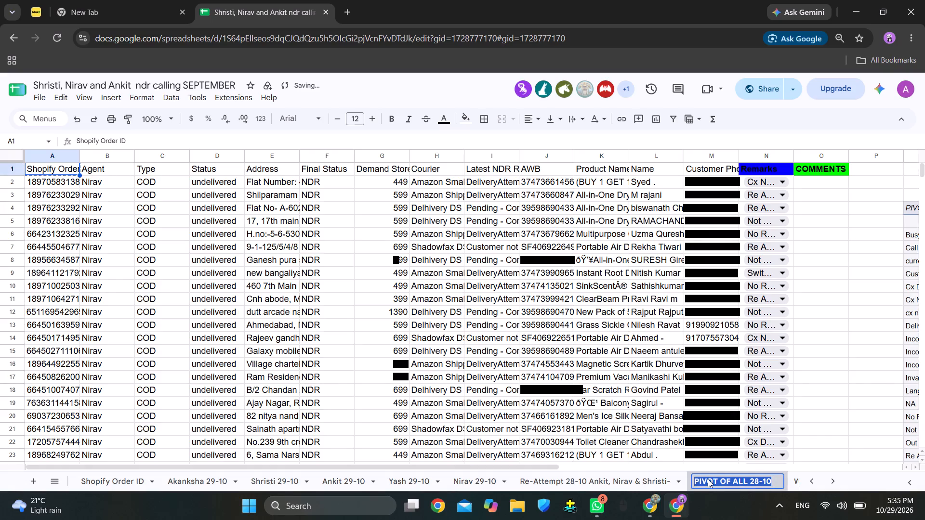
{"action": "key", "text": "ctrl+c"}
{"action": "scroll", "coordinate": [599, 484], "scroll_direction": "right", "scroll_amount": 7}
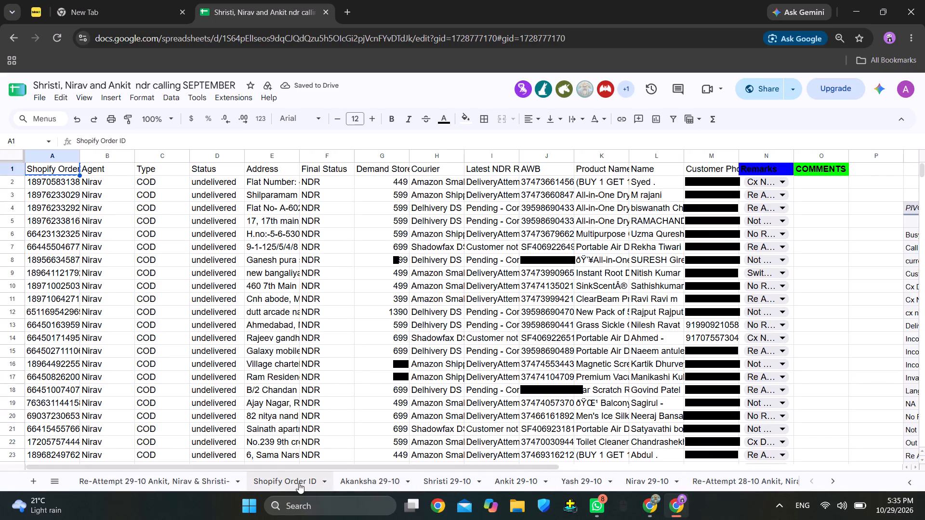
{"action": "double_click", "coordinate": [296, 483]}
{"action": "key", "text": "ctrl+v"}
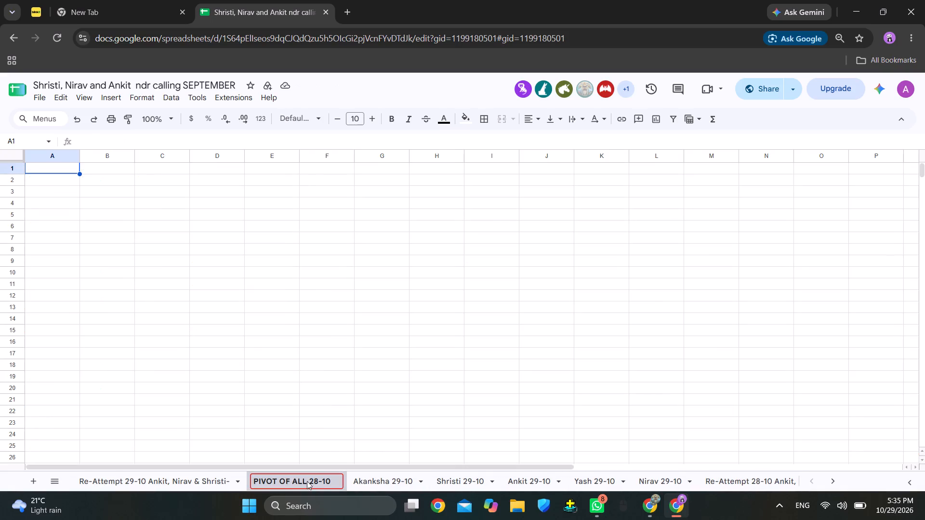
{"action": "left_click", "coordinate": [317, 481]}
{"action": "key", "text": "BackSpace"}
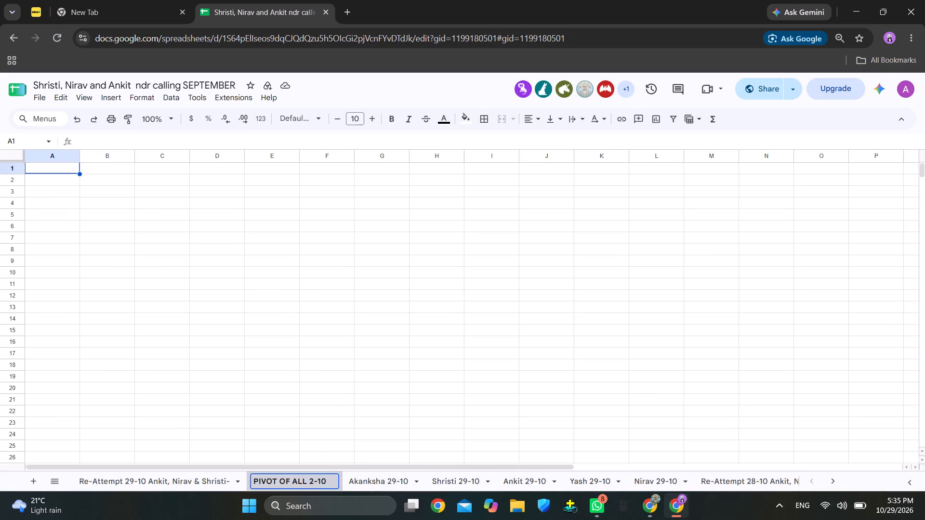
{"action": "key", "text": "9"}
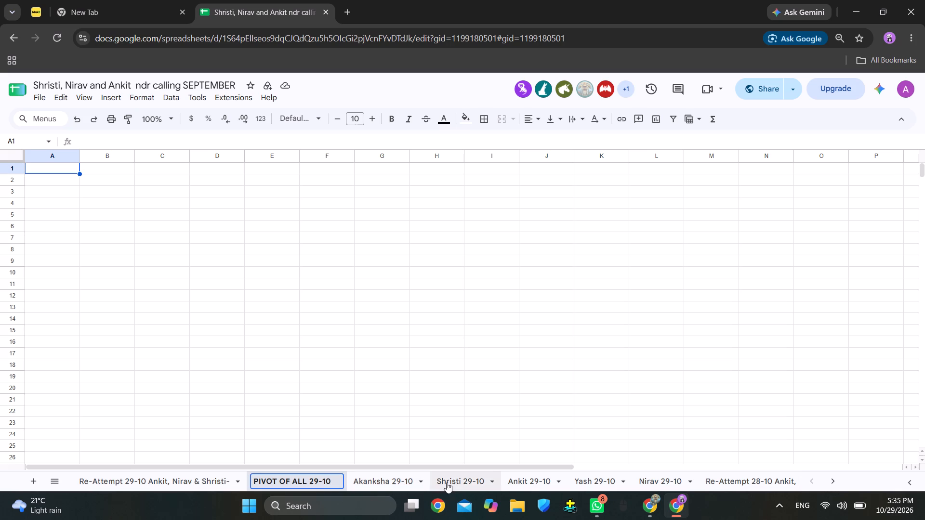
On the Nirav 29-10 sheet, move the Latest NDR Reason column between Demand Store Price and AWB, leaving no empty column.
{"action": "left_click", "coordinate": [653, 483]}
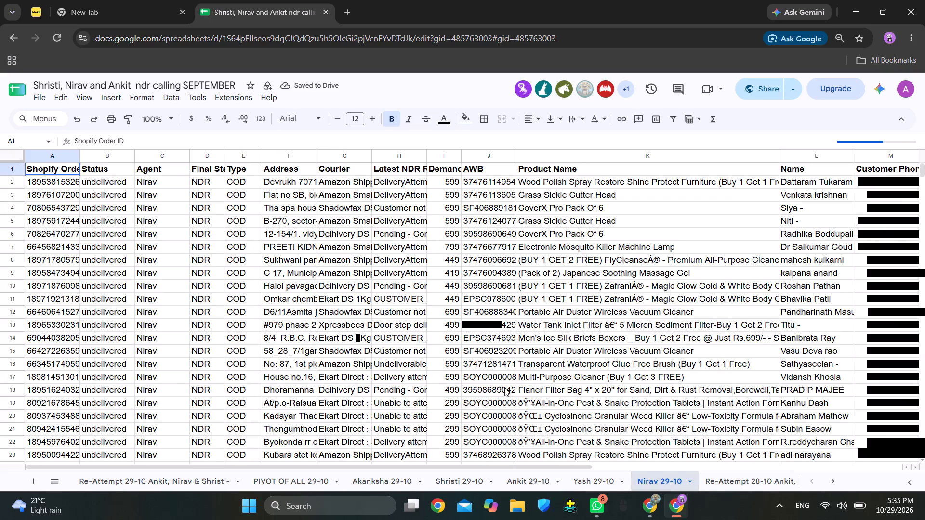
{"action": "scroll", "coordinate": [526, 306], "scroll_direction": "left", "scroll_amount": 2}
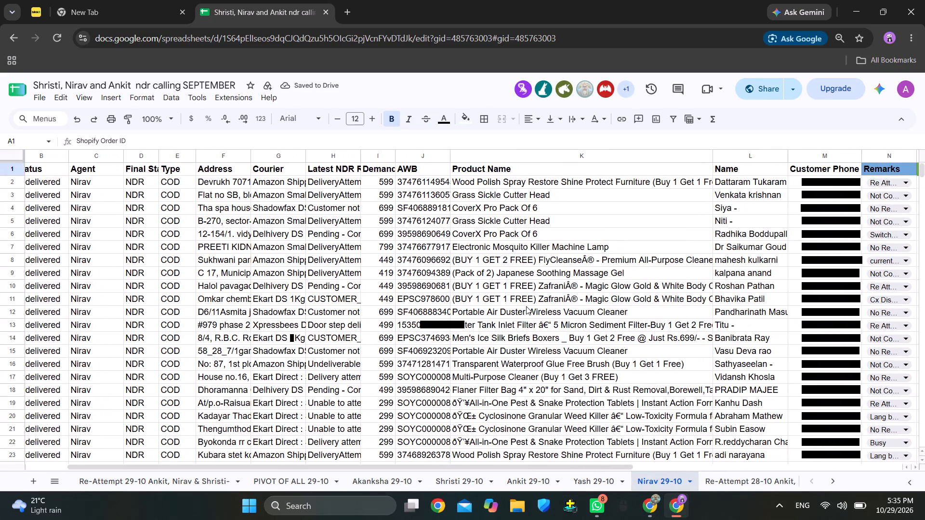
{"action": "scroll", "coordinate": [526, 306], "scroll_direction": "left", "scroll_amount": 1}
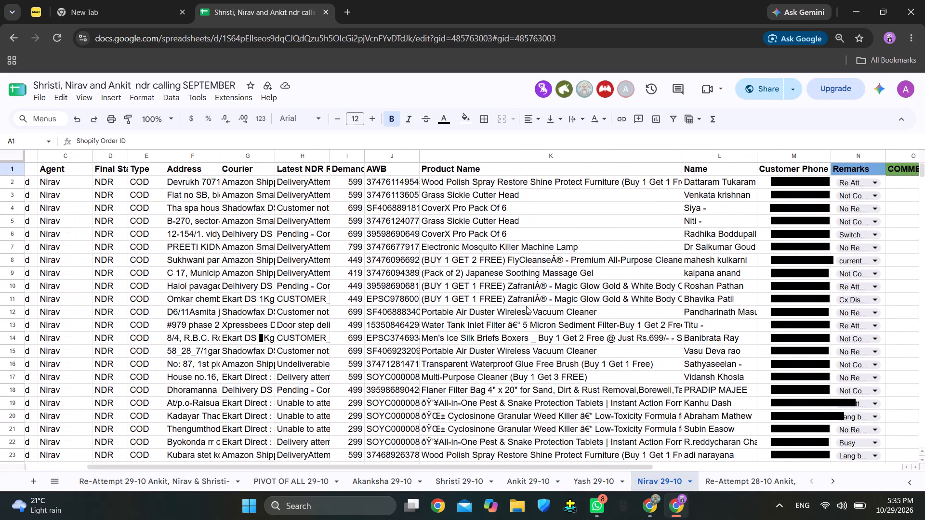
{"action": "right_click", "coordinate": [343, 155]}
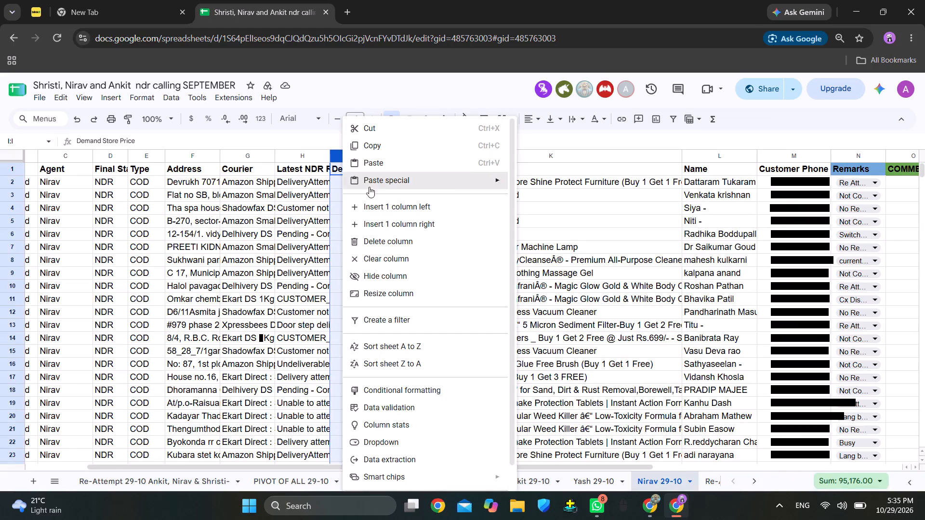
{"action": "left_click", "coordinate": [396, 228]}
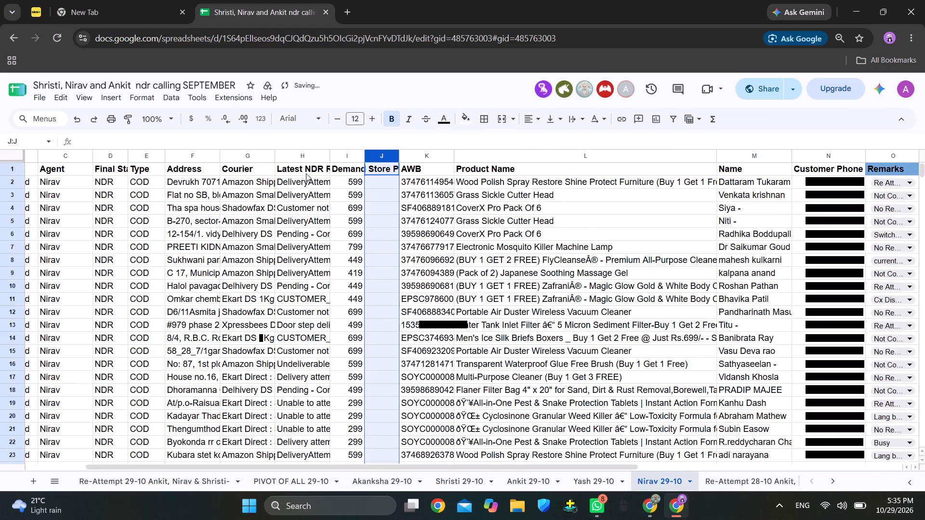
{"action": "left_click", "coordinate": [301, 155]}
{"action": "key", "text": "ctrl+x"}
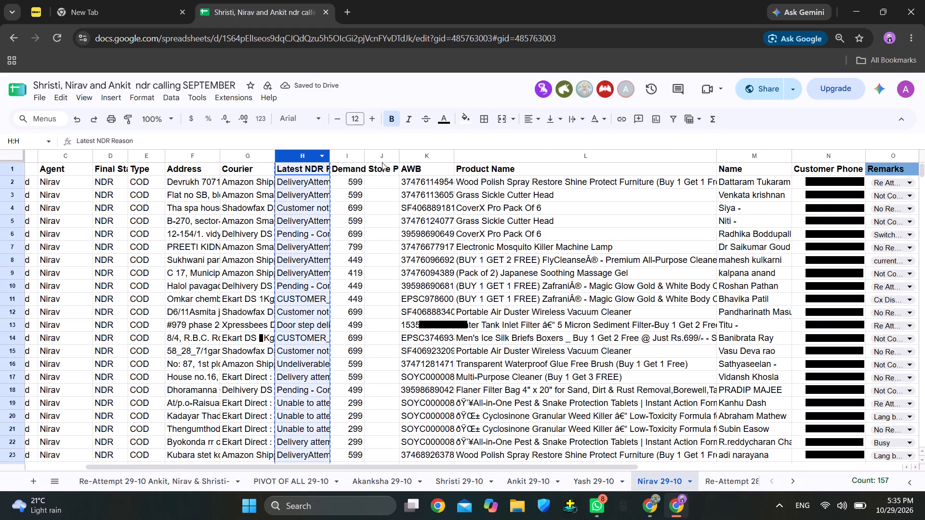
{"action": "left_click", "coordinate": [383, 172]}
{"action": "key", "text": "ctrl+v"}
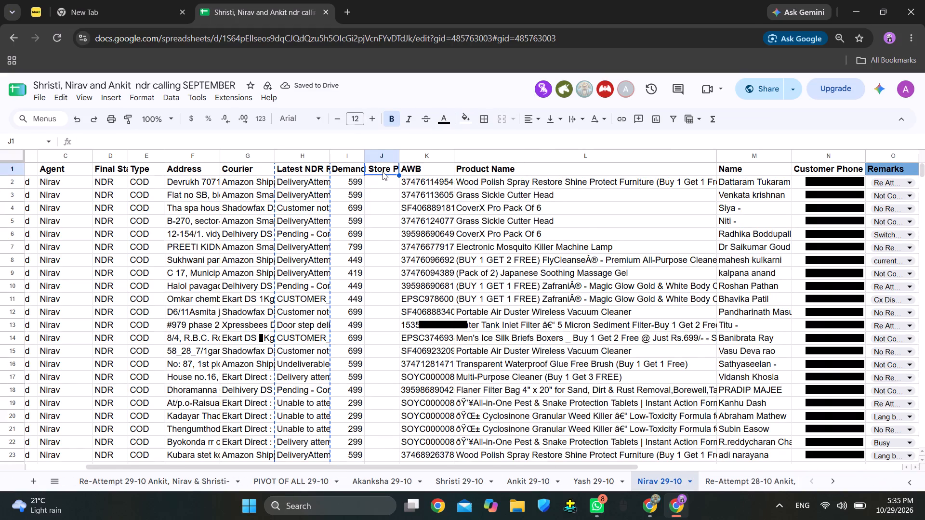
{"action": "right_click", "coordinate": [301, 154]}
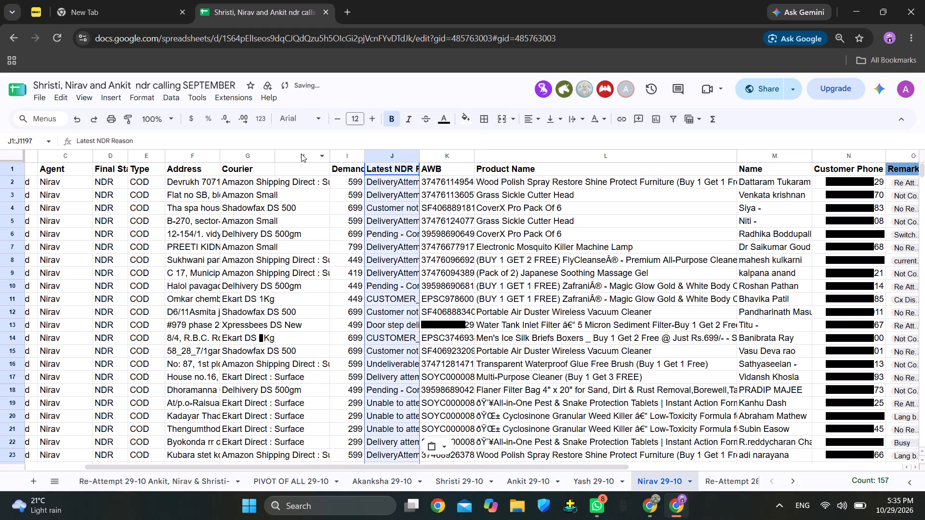
{"action": "left_click", "coordinate": [342, 248]}
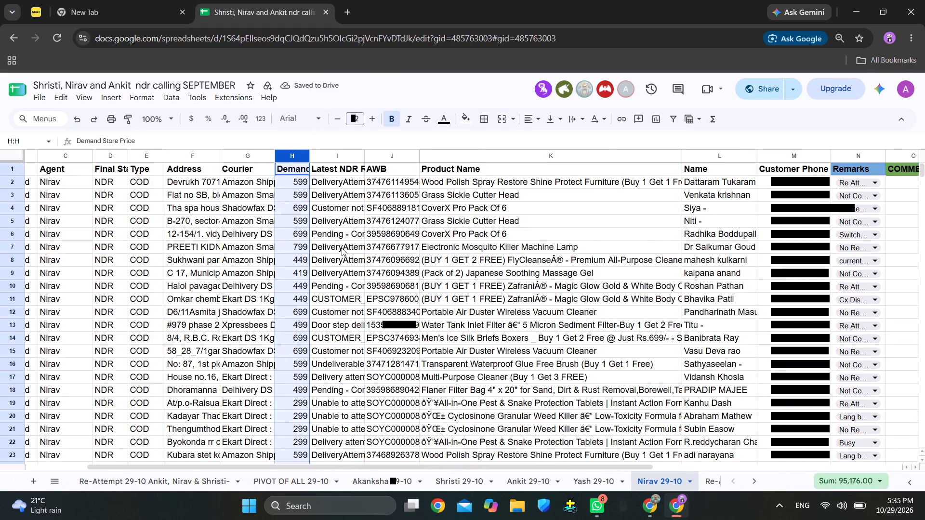
Examine the column order of the Nirav 29-10 sheet from Shopify Order ID to COMMENTS.
{"action": "scroll", "coordinate": [387, 247], "scroll_direction": "right", "scroll_amount": 4}
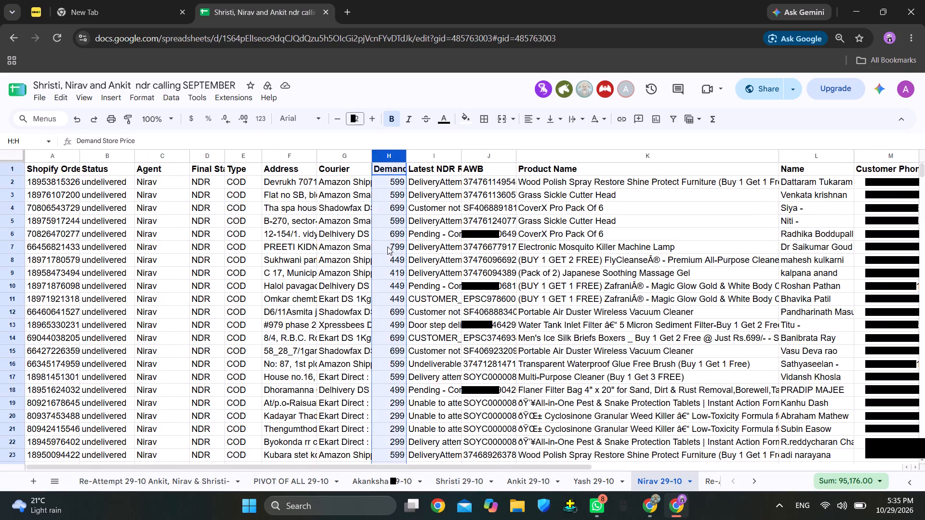
{"action": "scroll", "coordinate": [387, 247], "scroll_direction": "left", "scroll_amount": 3}
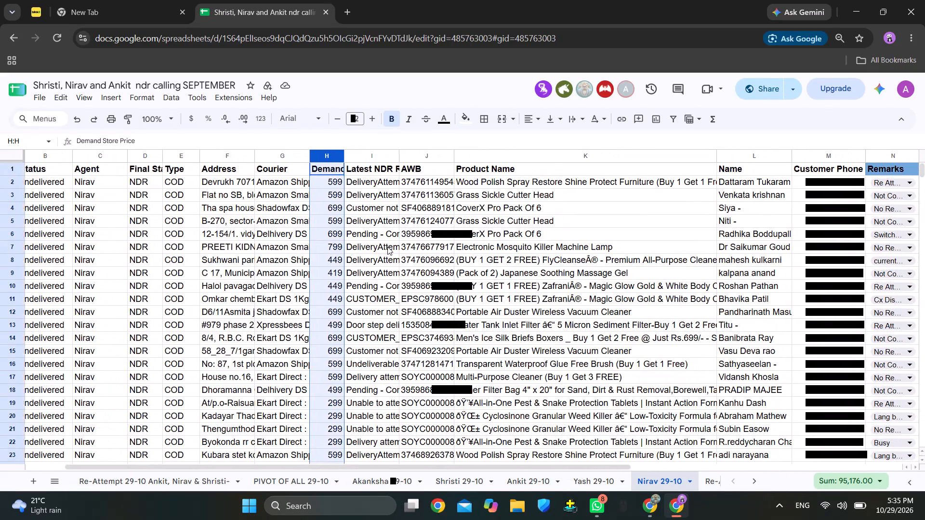
{"action": "scroll", "coordinate": [387, 247], "scroll_direction": "left", "scroll_amount": 2}
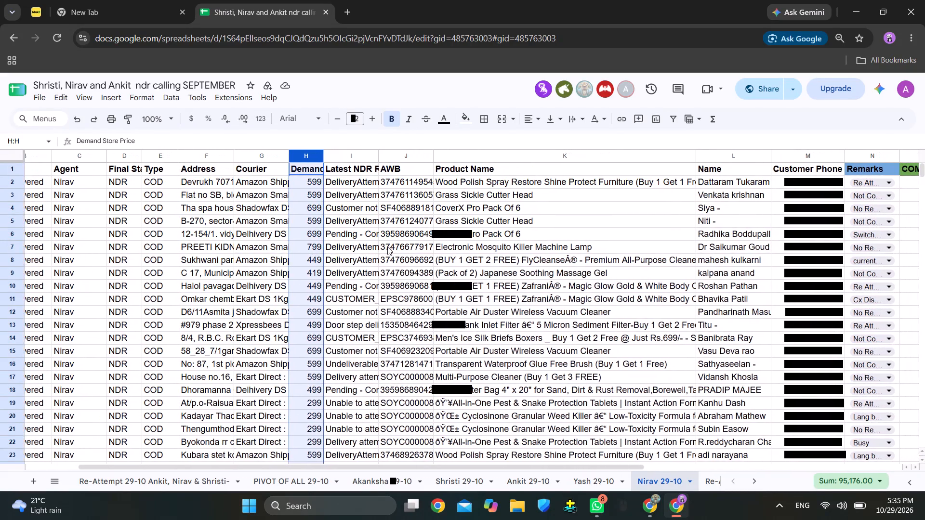
{"action": "scroll", "coordinate": [387, 247], "scroll_direction": "left", "scroll_amount": 1}
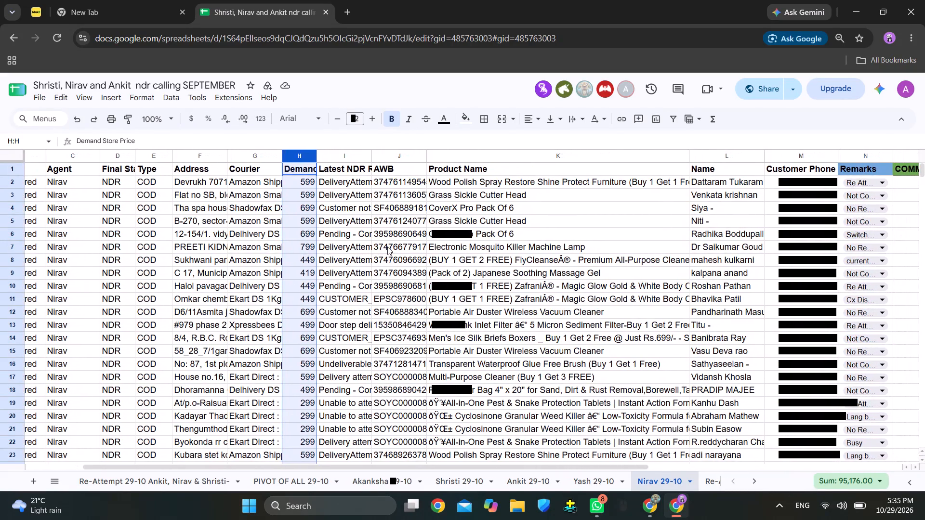
{"action": "scroll", "coordinate": [387, 247], "scroll_direction": "left", "scroll_amount": 1}
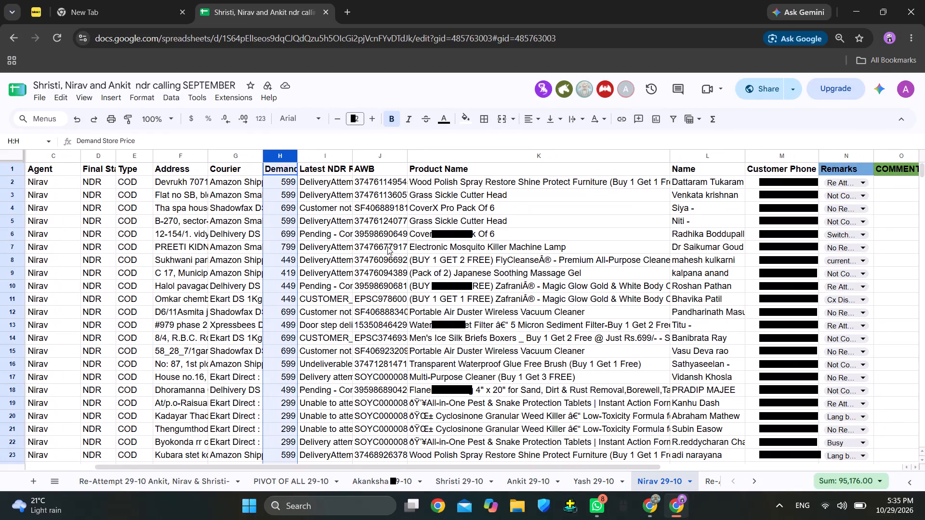
{"action": "scroll", "coordinate": [387, 247], "scroll_direction": "left", "scroll_amount": 2}
Copy the full Nirav 29-10 table, headers included, into PIVOT OF ALL 29-10 starting at cell A1.
{"action": "left_click", "coordinate": [449, 226]}
{"action": "key", "text": "ctrl+a"}
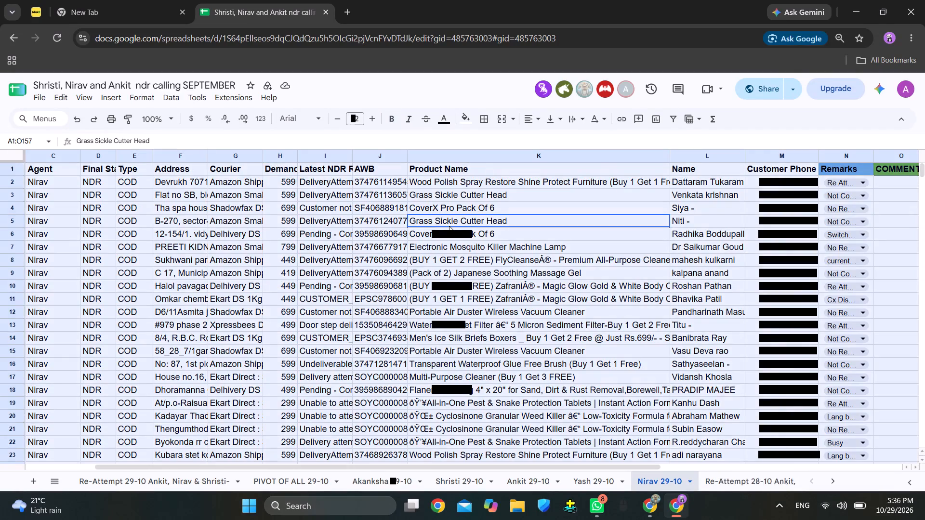
{"action": "key", "text": "ctrl+c"}
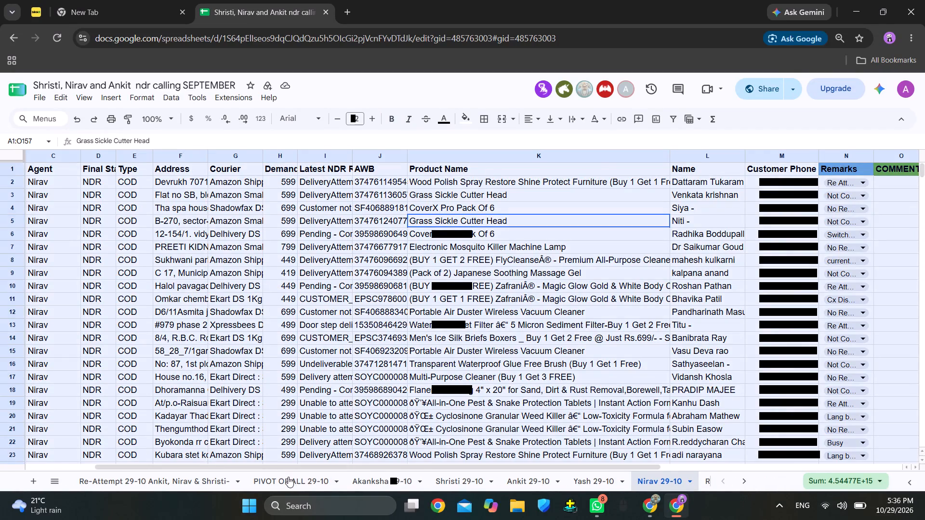
{"action": "left_click", "coordinate": [288, 477]}
{"action": "key", "text": "ctrl+v"}
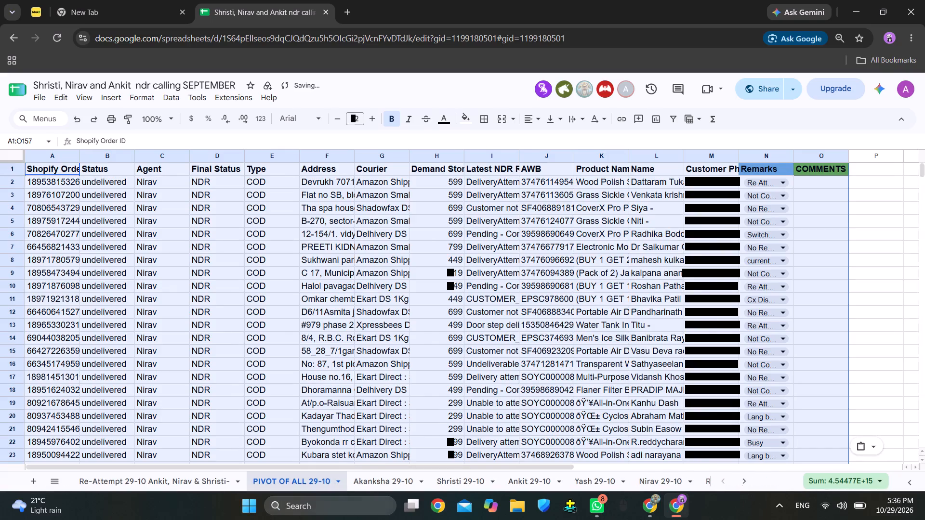
Left-align the whole Address column on the Shristi 29-10 sheet.
{"action": "left_click", "coordinate": [452, 476]}
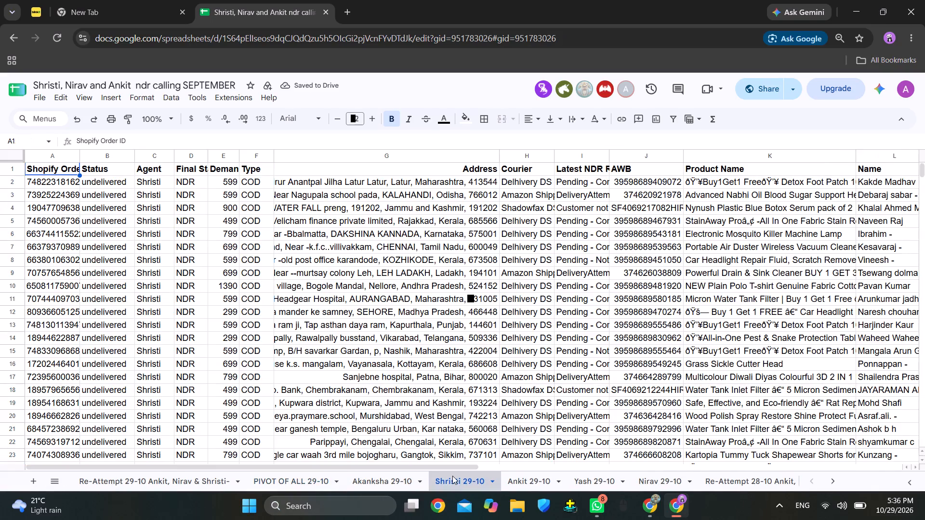
{"action": "left_click", "coordinate": [387, 158]}
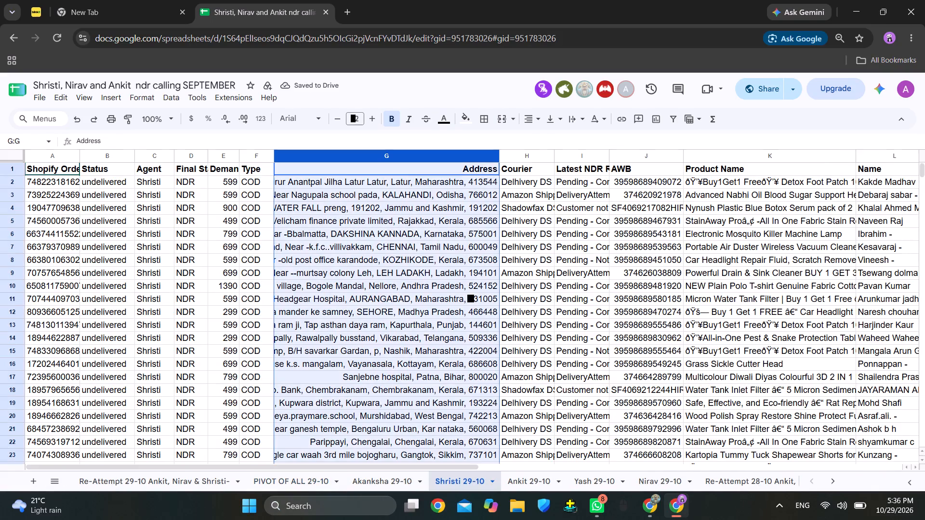
{"action": "left_click", "coordinate": [533, 117]}
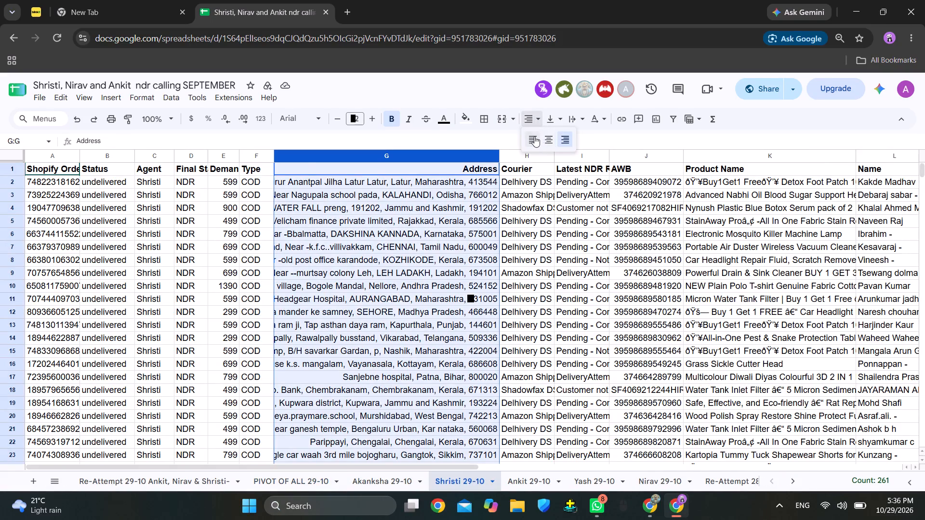
{"action": "left_click", "coordinate": [534, 136]}
Left-align the whole Address column on the Ankit 29-10 sheet.
{"action": "left_click", "coordinate": [532, 478]}
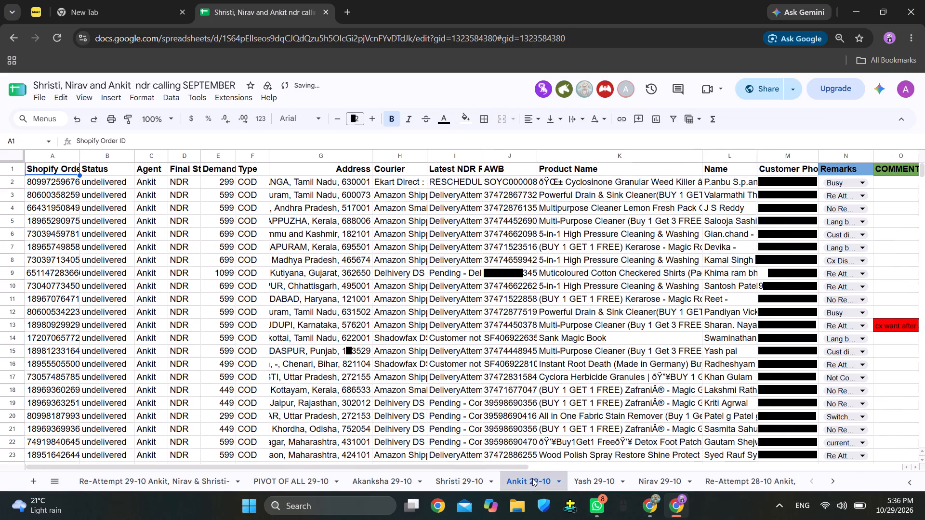
{"action": "left_click", "coordinate": [337, 158]}
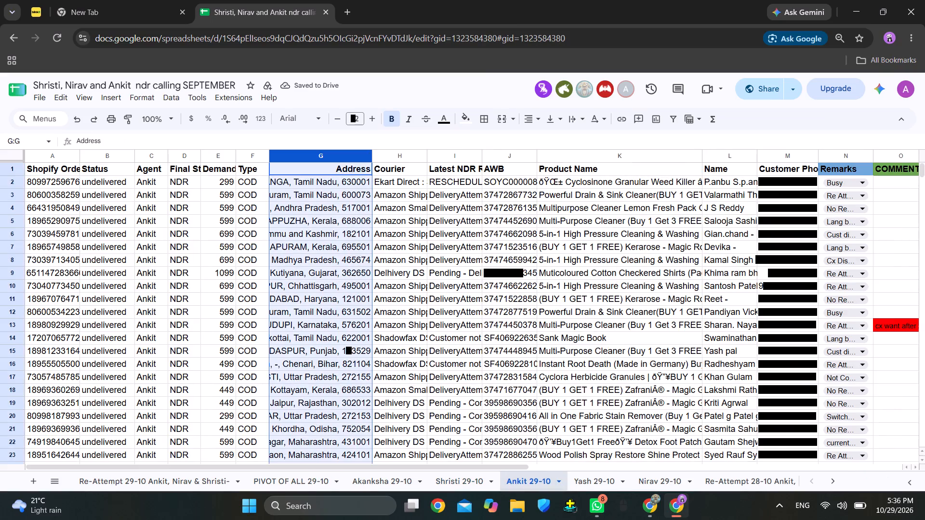
{"action": "left_click", "coordinate": [529, 119]}
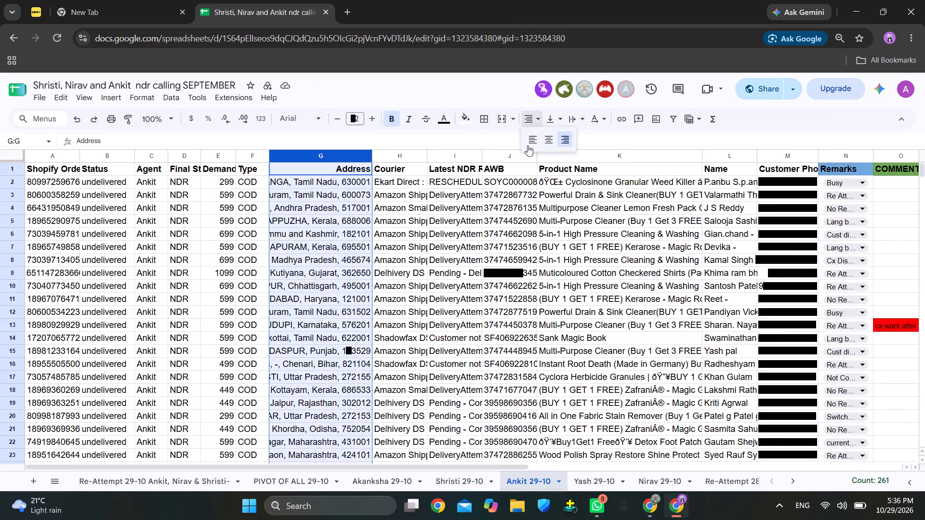
{"action": "left_click", "coordinate": [528, 145]}
Copy the full Shristi 29-10 table, headers included, into PIVOT OF ALL 29-10 below the Nirav data, starting at cell A158.
{"action": "left_click", "coordinate": [470, 474]}
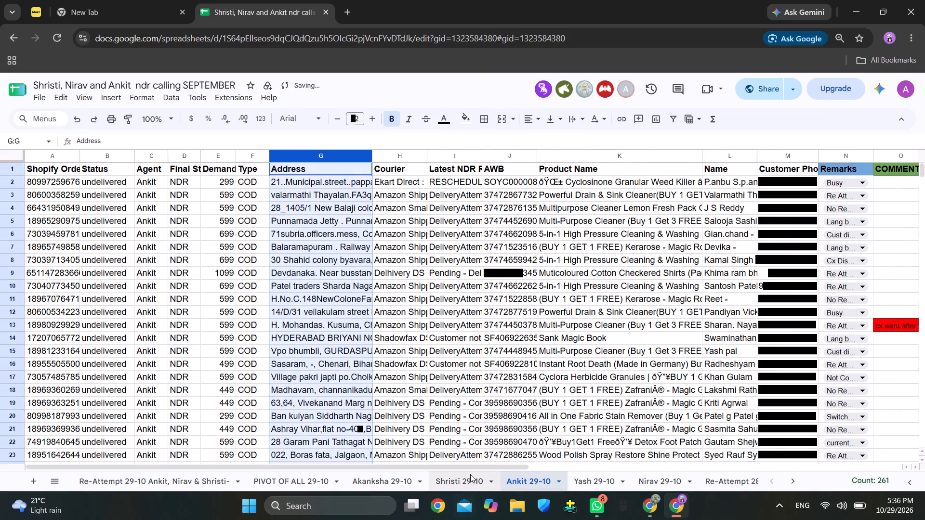
{"action": "left_click", "coordinate": [183, 341]}
{"action": "key", "text": "ctrl+a"}
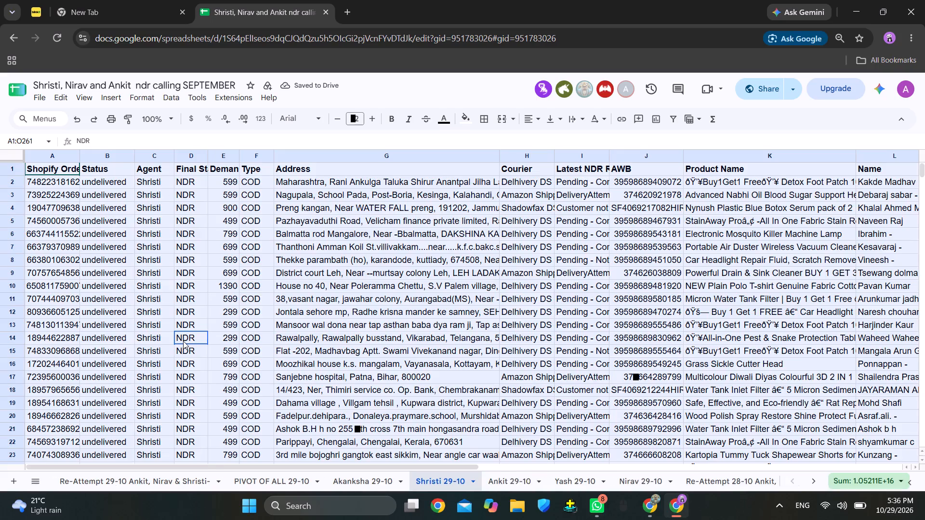
{"action": "key", "text": "ctrl+c"}
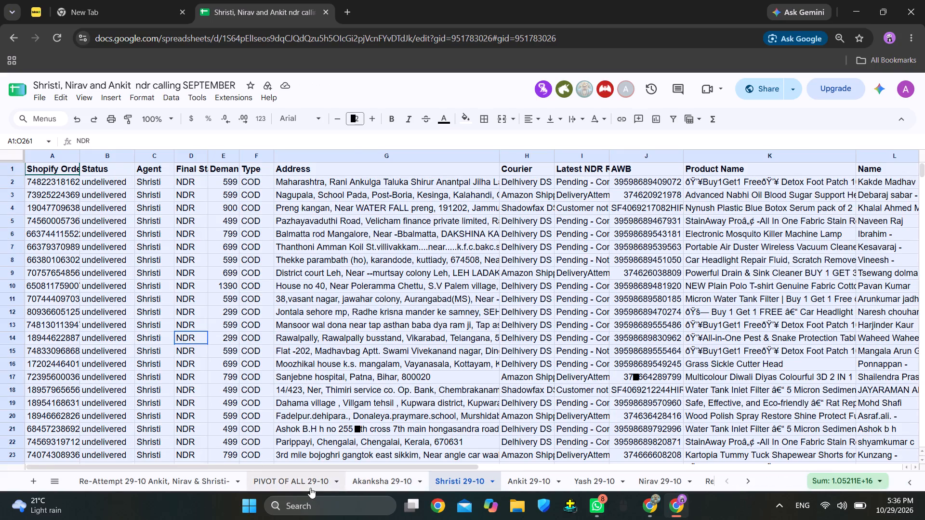
{"action": "left_click", "coordinate": [308, 489]}
{"action": "scroll", "coordinate": [270, 385], "scroll_direction": "down", "scroll_amount": 9}
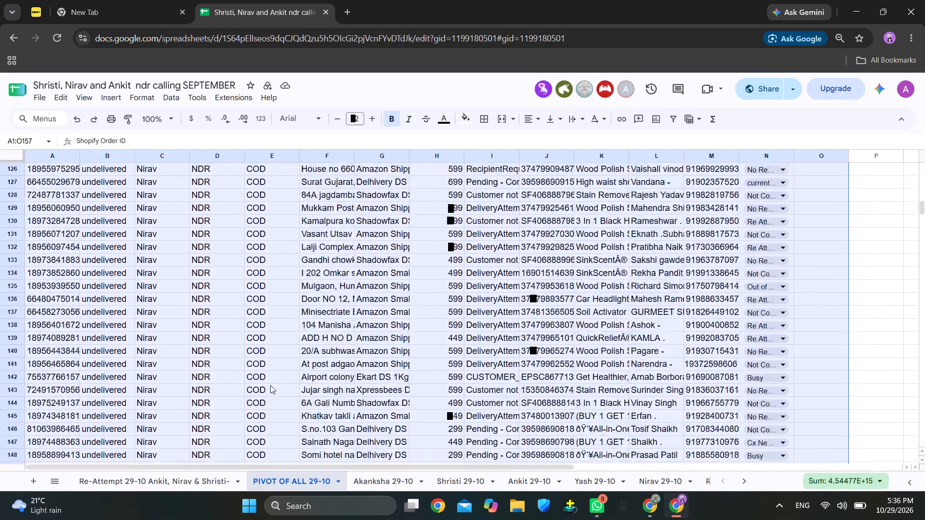
{"action": "scroll", "coordinate": [269, 391], "scroll_direction": "up", "scroll_amount": 2}
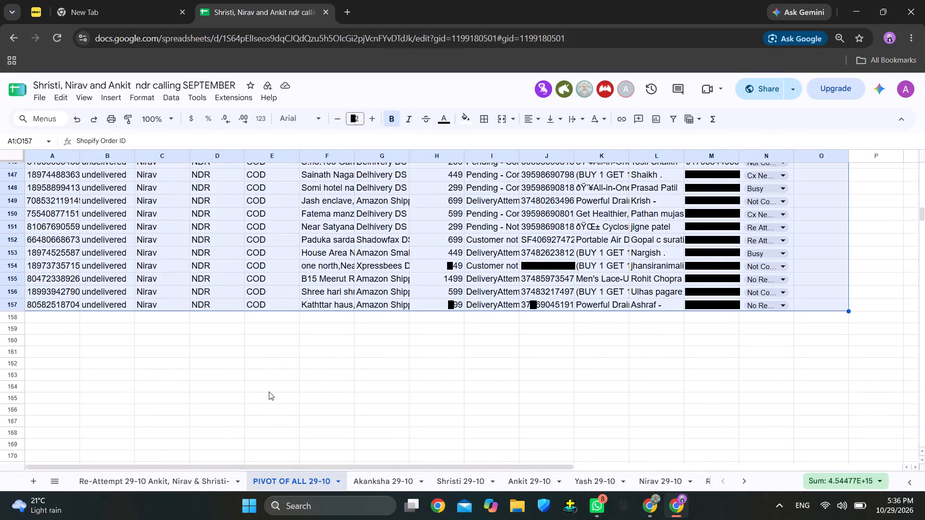
{"action": "left_click", "coordinate": [67, 319]}
{"action": "key", "text": "ctrl+v"}
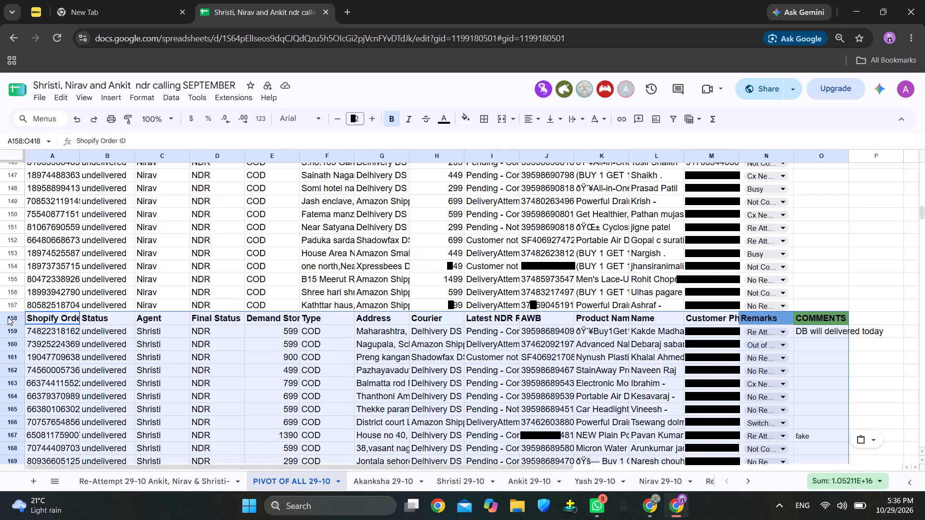
Delete the repeated header row 158 between the Nirav and Shristi data.
{"action": "right_click", "coordinate": [8, 317]}
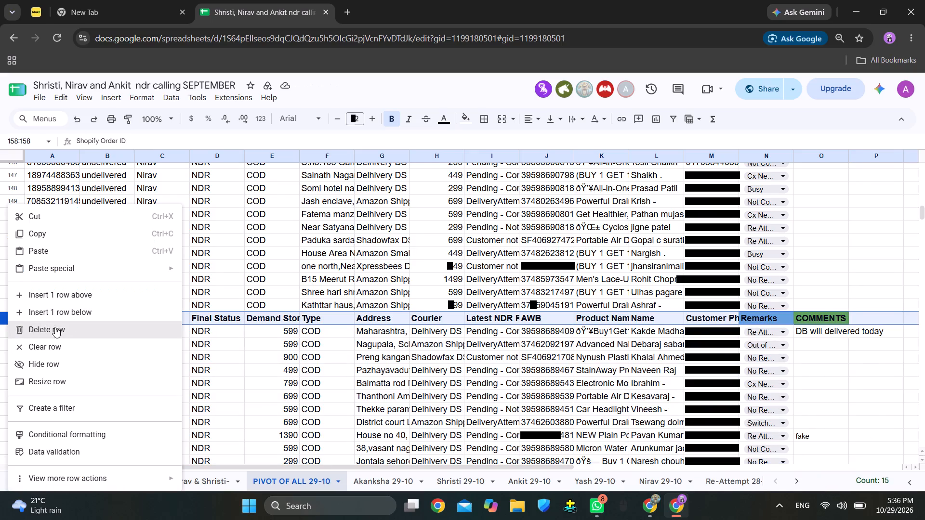
{"action": "left_click", "coordinate": [80, 331]}
Clear the Shristi rows that have no remark at the end of the data, range A358:O419.
{"action": "scroll", "coordinate": [302, 321], "scroll_direction": "down", "scroll_amount": 6}
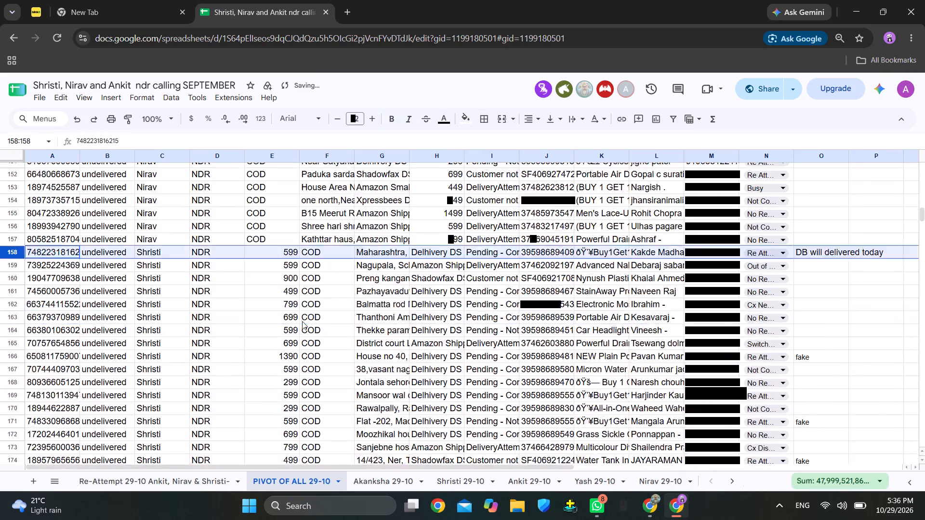
{"action": "scroll", "coordinate": [302, 321], "scroll_direction": "down", "scroll_amount": 13}
{"action": "scroll", "coordinate": [302, 321], "scroll_direction": "up", "scroll_amount": 2}
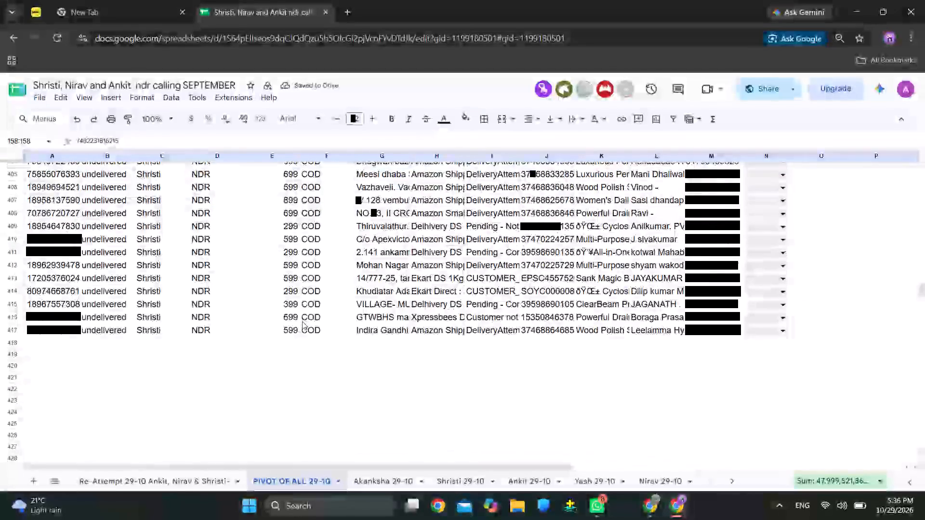
{"action": "scroll", "coordinate": [302, 321], "scroll_direction": "up", "scroll_amount": 5}
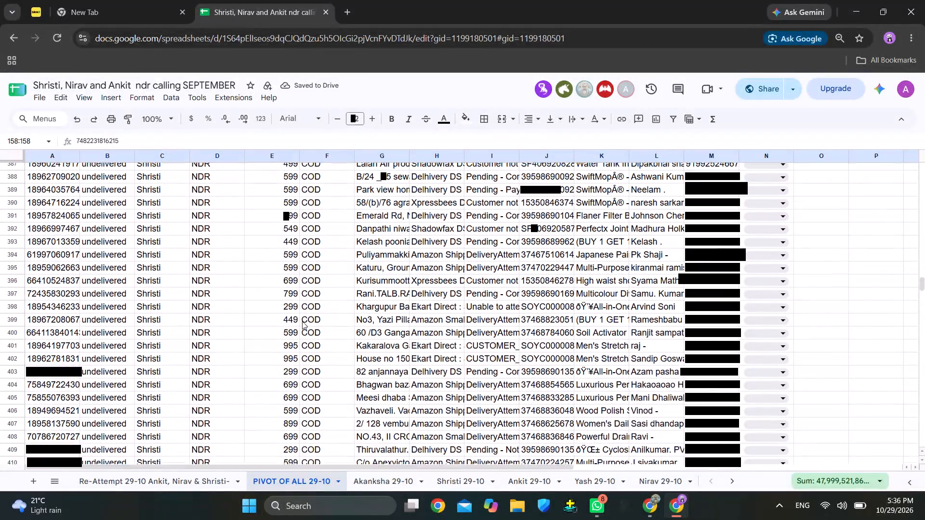
{"action": "scroll", "coordinate": [302, 321], "scroll_direction": "up", "scroll_amount": 6}
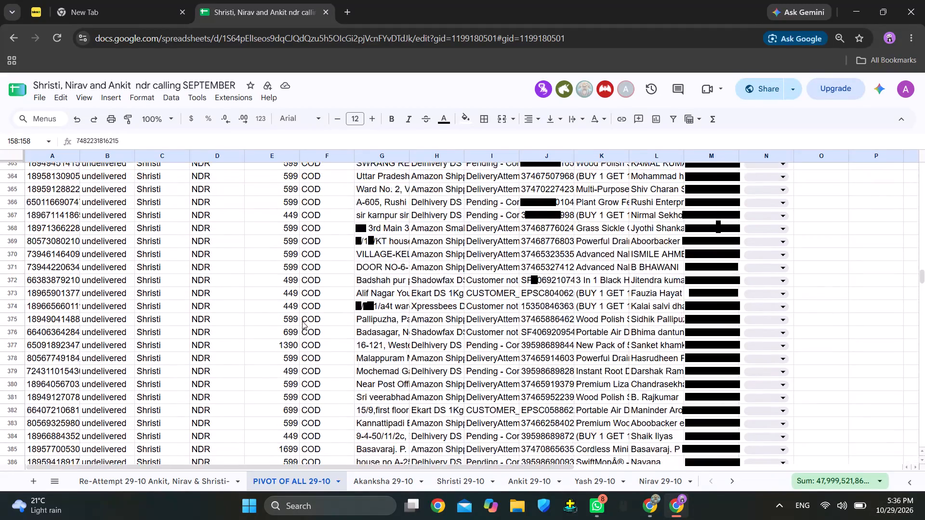
{"action": "scroll", "coordinate": [302, 321], "scroll_direction": "up", "scroll_amount": 1}
{"action": "left_click_drag", "start_coordinate": [813, 285], "coordinate": [47, 487]}
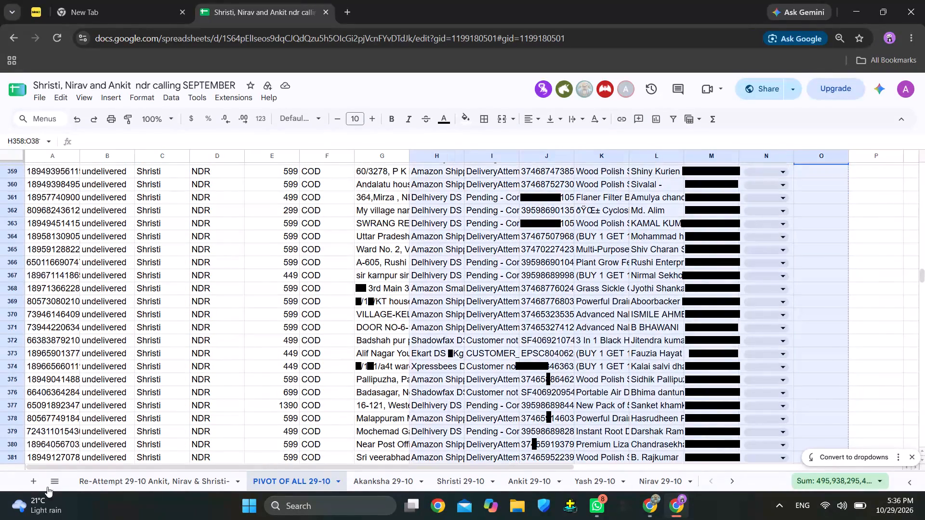
{"action": "left_click_drag", "start_coordinate": [47, 487], "coordinate": [0, 498]}
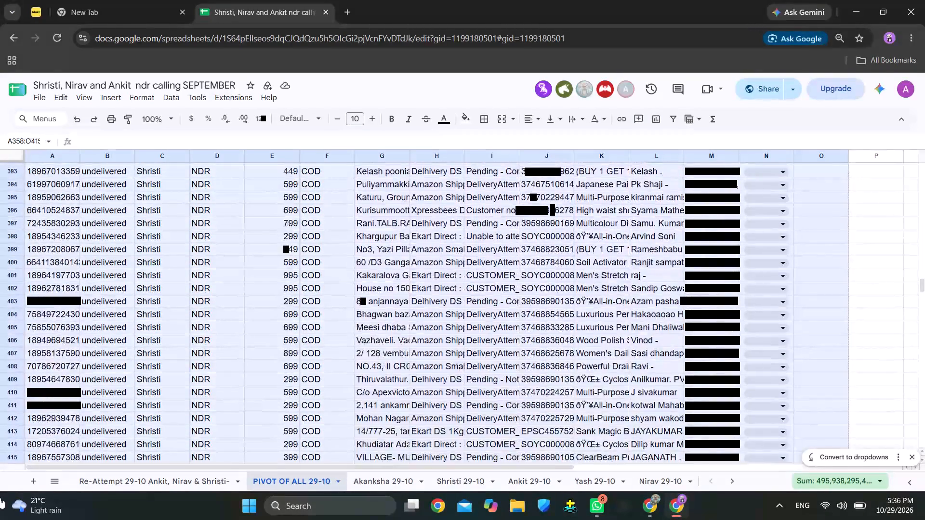
{"action": "left_click_drag", "start_coordinate": [0, 498], "coordinate": [9, 385]}
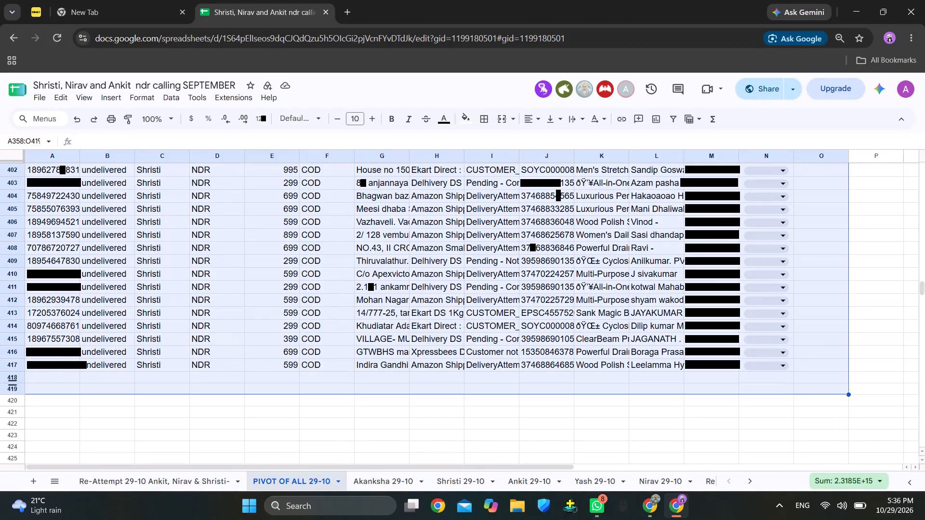
{"action": "key", "text": "Delete"}
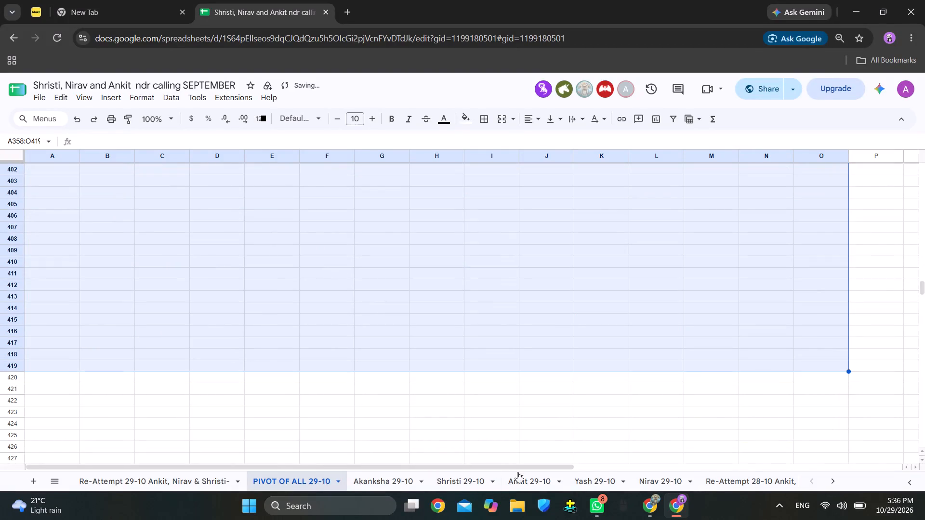
Copy the Ankit 29-10 data range A2:O232, without headers, into PIVOT OF ALL 29-10 starting at cell A358.
{"action": "left_click", "coordinate": [534, 482]}
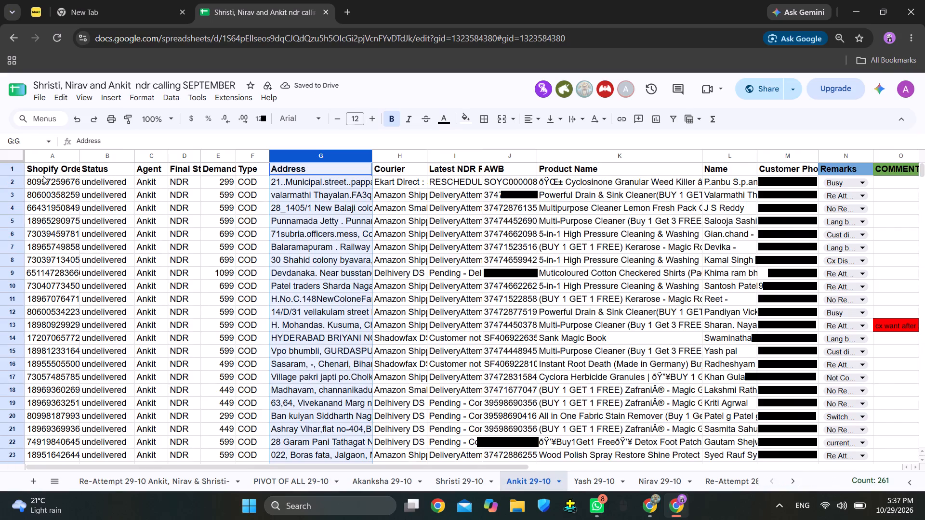
{"action": "scroll", "coordinate": [39, 180], "scroll_direction": "right", "scroll_amount": 4}
{"action": "left_click", "coordinate": [142, 265]}
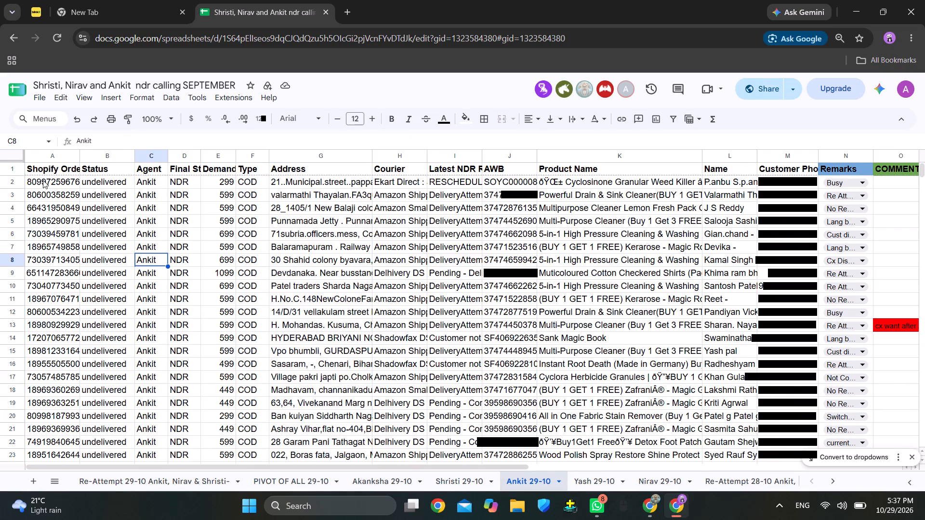
{"action": "left_click_drag", "start_coordinate": [43, 180], "coordinate": [907, 342]}
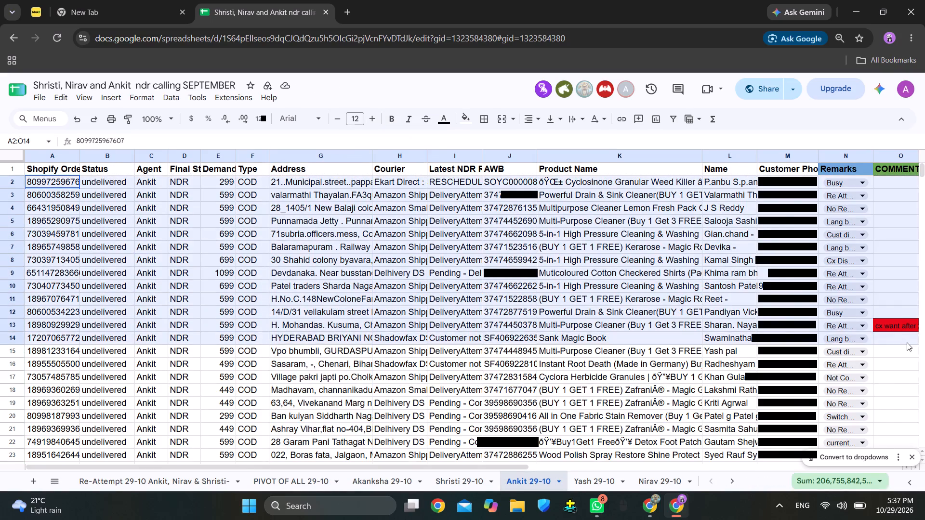
{"action": "left_click_drag", "start_coordinate": [907, 342], "coordinate": [924, 519]}
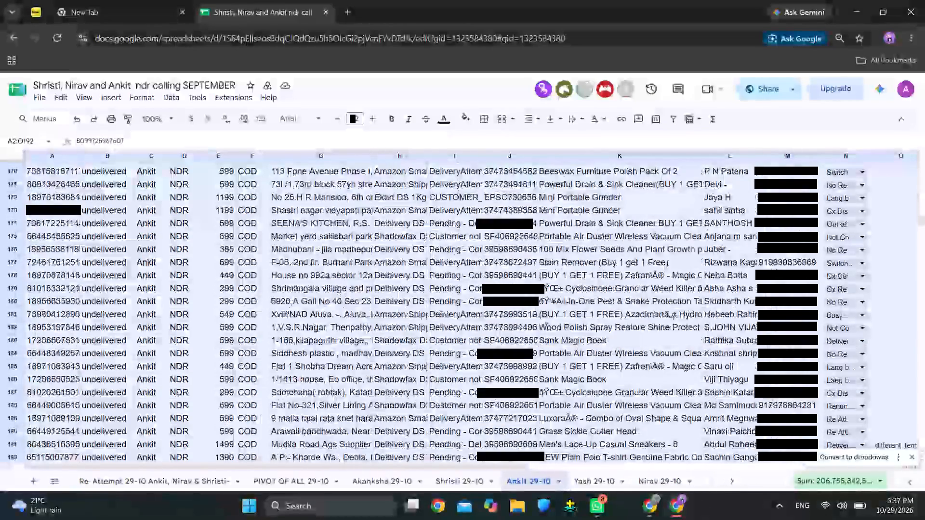
{"action": "left_click_drag", "start_coordinate": [924, 519], "coordinate": [914, 401]}
{"action": "key", "text": "ctrl+c"}
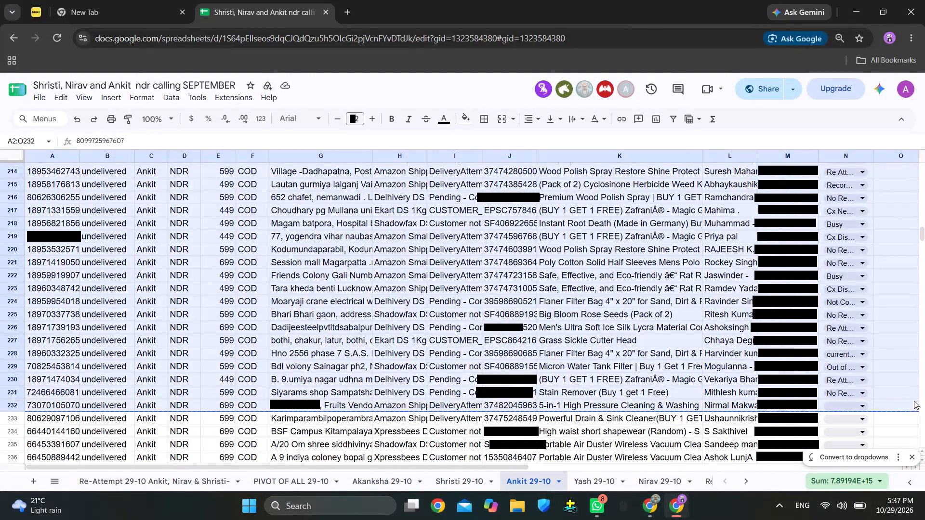
{"action": "left_click", "coordinate": [293, 477]}
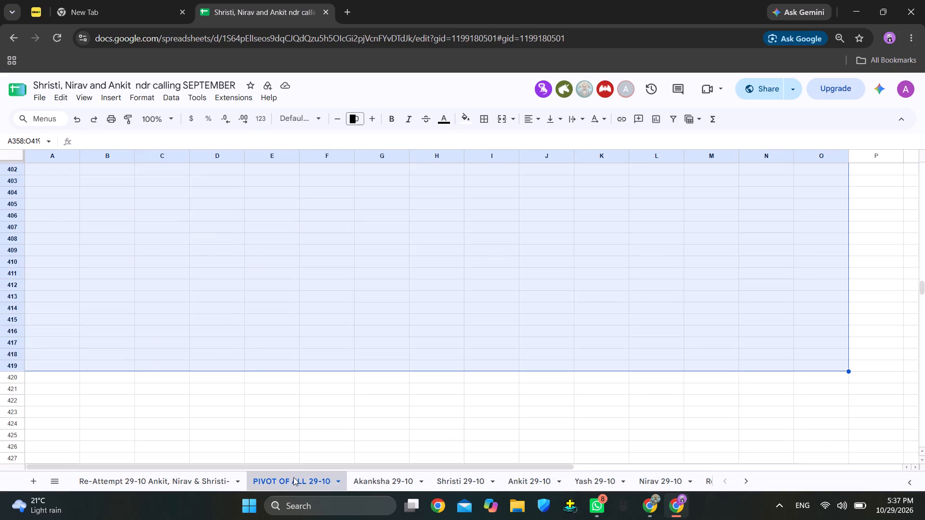
{"action": "scroll", "coordinate": [49, 219], "scroll_direction": "up", "scroll_amount": 7}
{"action": "scroll", "coordinate": [49, 219], "scroll_direction": "down", "scroll_amount": 2}
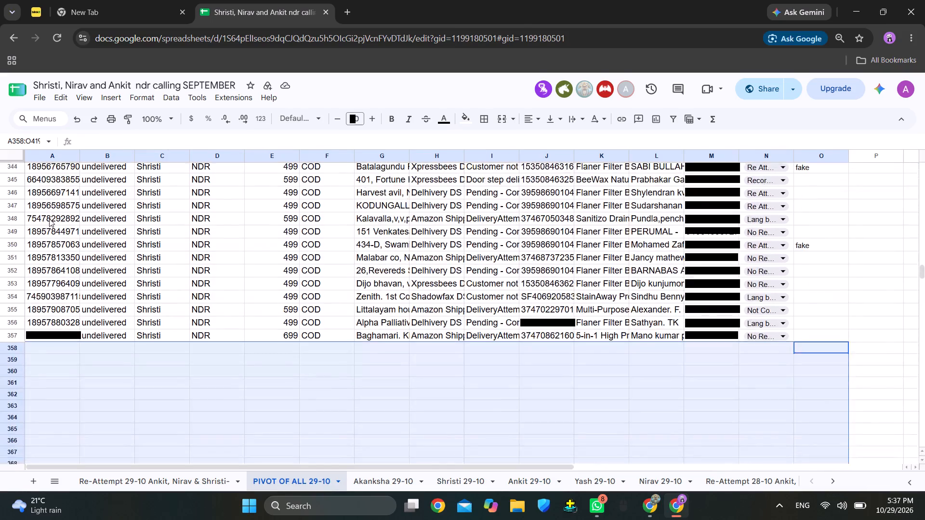
{"action": "scroll", "coordinate": [49, 219], "scroll_direction": "down", "scroll_amount": 1}
{"action": "left_click", "coordinate": [52, 240]}
{"action": "key", "text": "ctrl+v"}
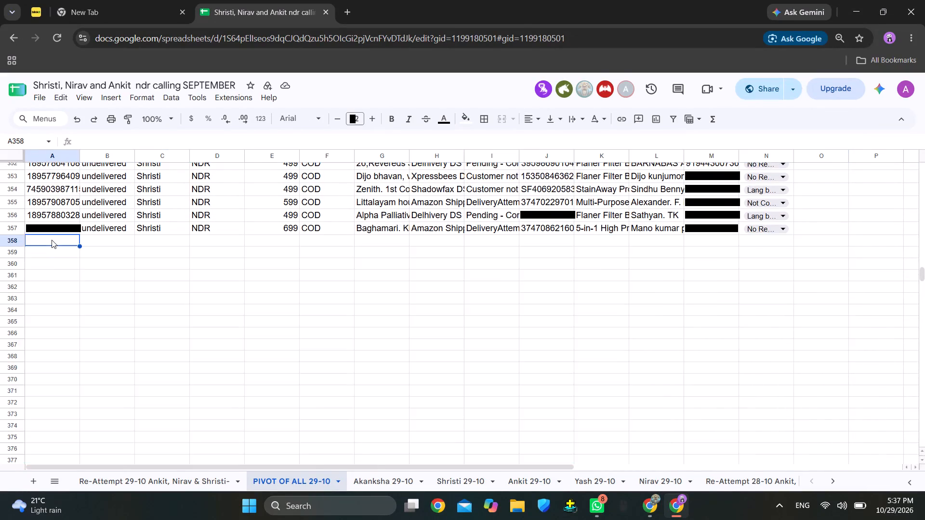
Delete row 588, the last pasted Ankit row, which has an empty remark.
{"action": "scroll", "coordinate": [254, 274], "scroll_direction": "down", "scroll_amount": 16}
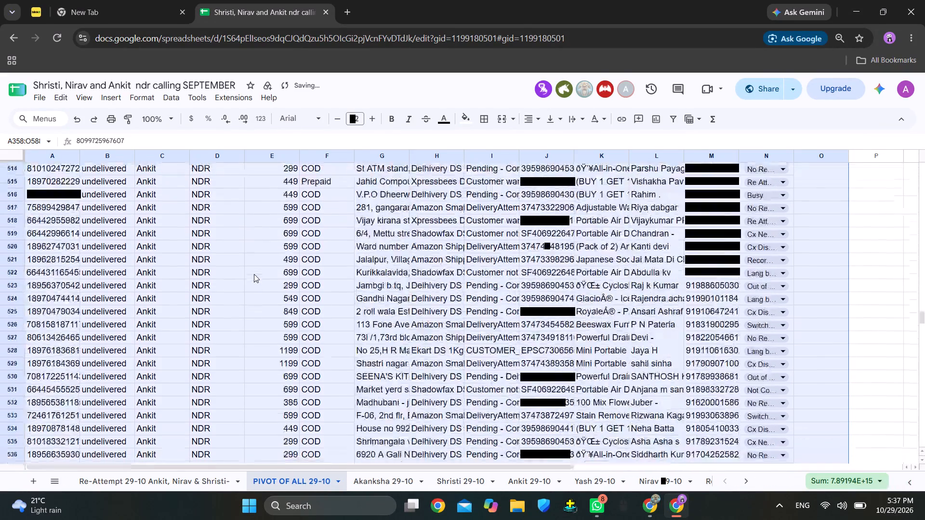
{"action": "scroll", "coordinate": [254, 274], "scroll_direction": "down", "scroll_amount": 7}
{"action": "scroll", "coordinate": [254, 274], "scroll_direction": "up", "scroll_amount": 8}
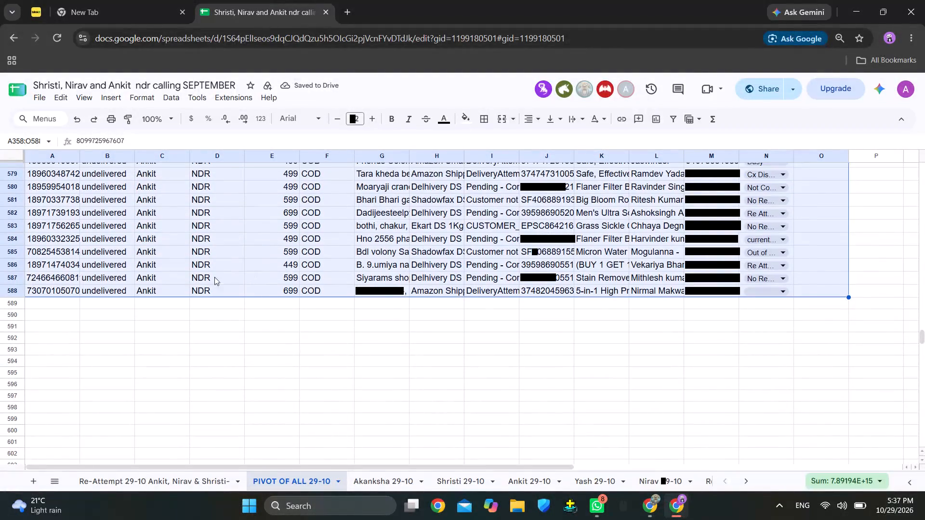
{"action": "right_click", "coordinate": [11, 290]}
{"action": "left_click", "coordinate": [63, 327]}
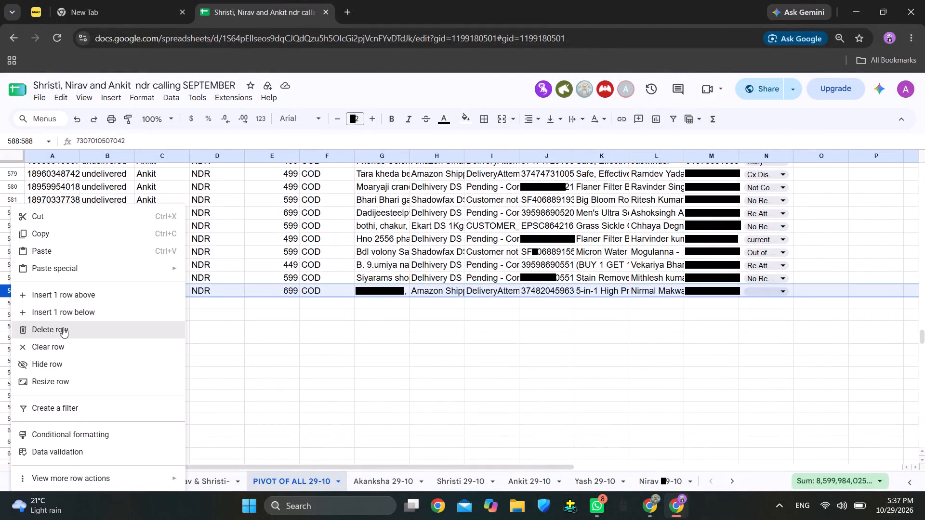
{"action": "left_click", "coordinate": [317, 313]}
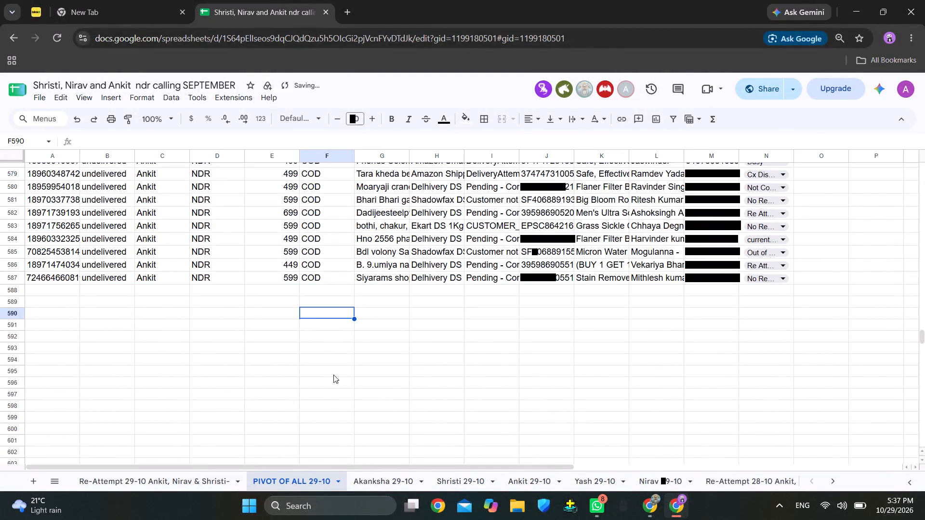
Create a pivot table from the Remarks column N:N, placed in the existing PIVOT OF ALL 29-10 sheet at cell Q5.
{"action": "scroll", "coordinate": [793, 275], "scroll_direction": "up", "scroll_amount": 17}
{"action": "scroll", "coordinate": [793, 275], "scroll_direction": "up", "scroll_amount": 10}
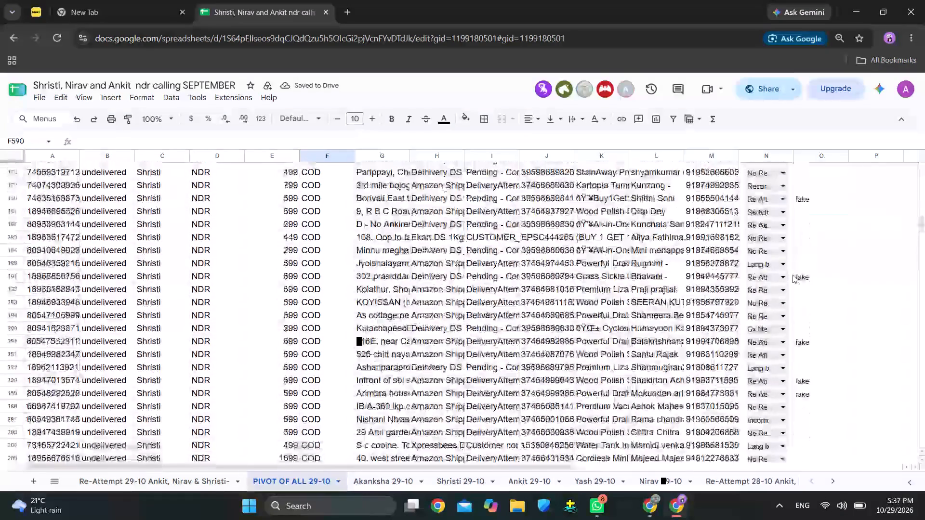
{"action": "scroll", "coordinate": [793, 275], "scroll_direction": "up", "scroll_amount": 19}
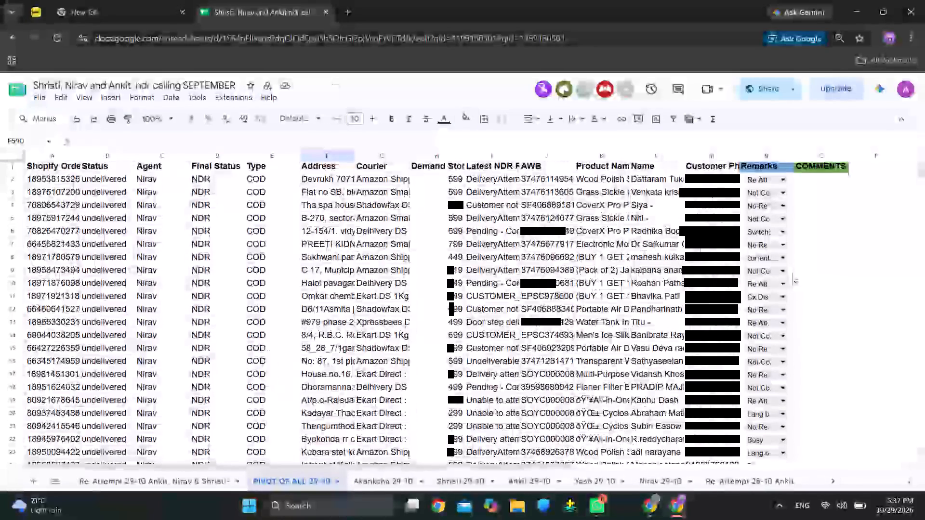
{"action": "scroll", "coordinate": [793, 275], "scroll_direction": "up", "scroll_amount": 1}
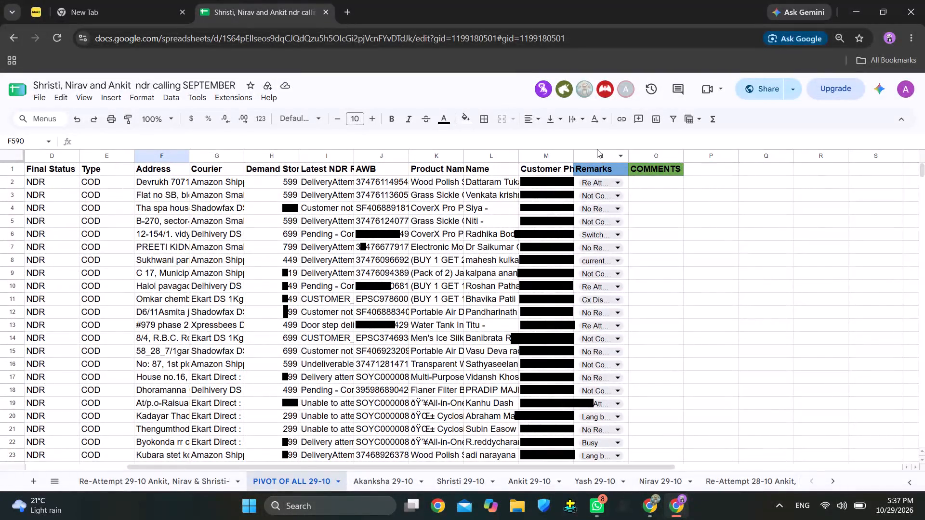
{"action": "left_click", "coordinate": [595, 149]}
{"action": "left_click", "coordinate": [595, 152]}
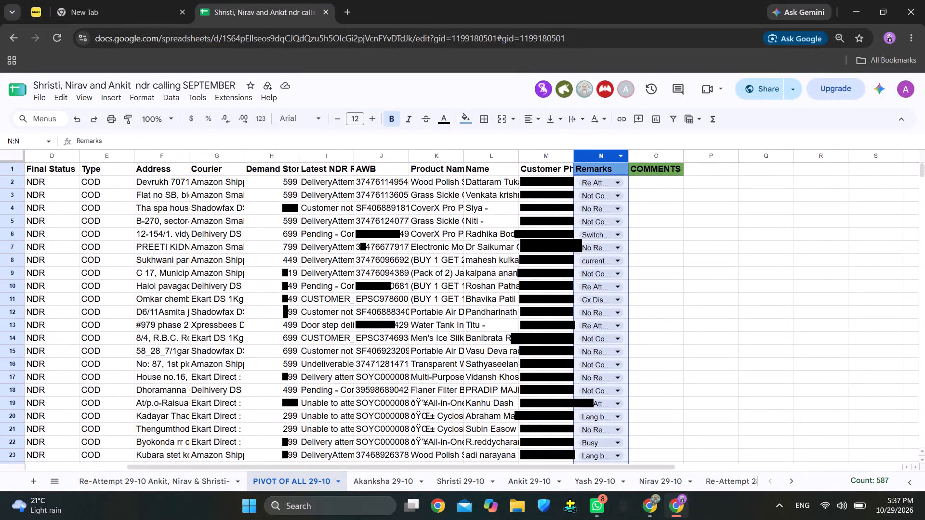
{"action": "left_click", "coordinate": [108, 100]}
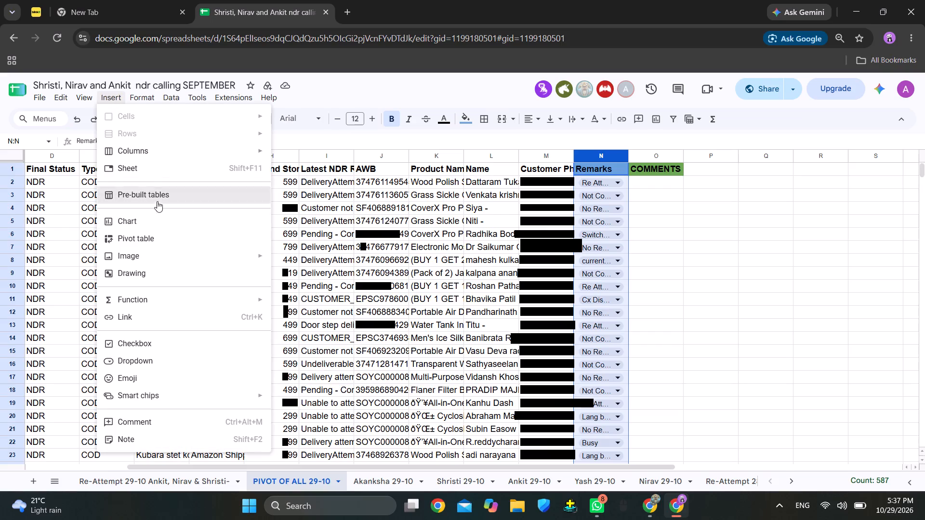
{"action": "left_click", "coordinate": [167, 235]}
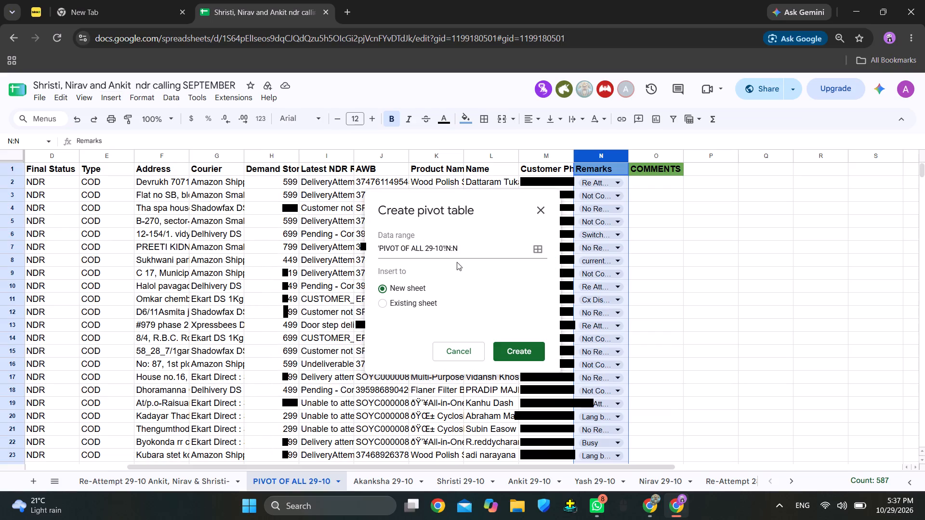
{"action": "left_click_drag", "start_coordinate": [442, 253], "coordinate": [394, 257]}
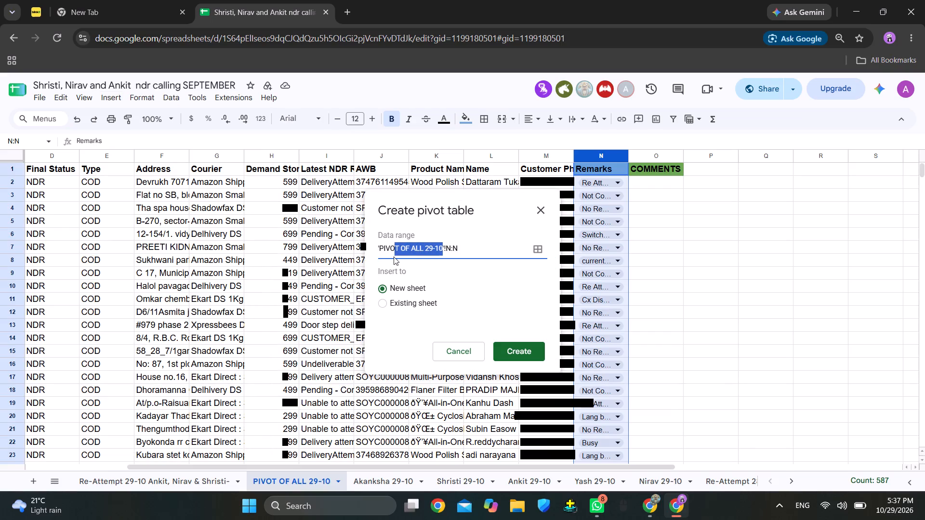
{"action": "left_click_drag", "start_coordinate": [394, 257], "coordinate": [379, 256]}
{"action": "left_click_drag", "start_coordinate": [379, 256], "coordinate": [380, 256]}
{"action": "key", "text": "ctrl+c"}
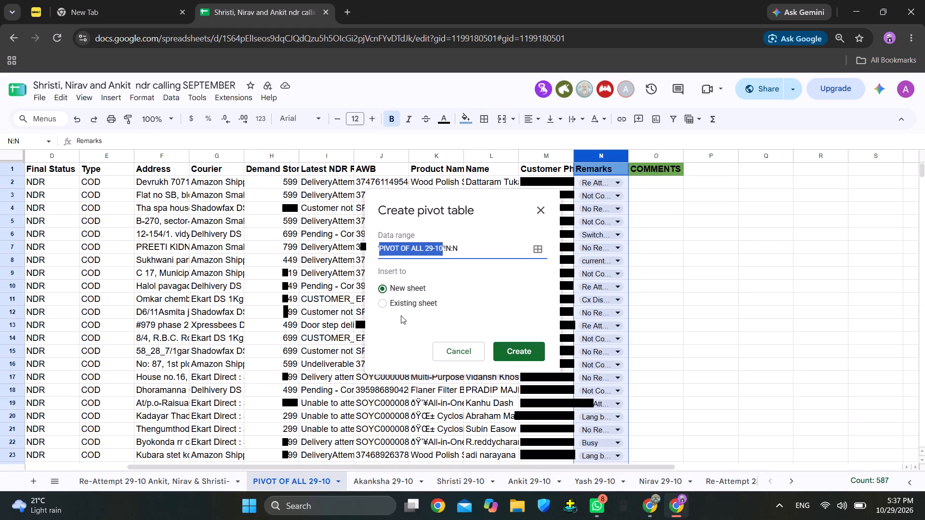
{"action": "left_click", "coordinate": [403, 305]}
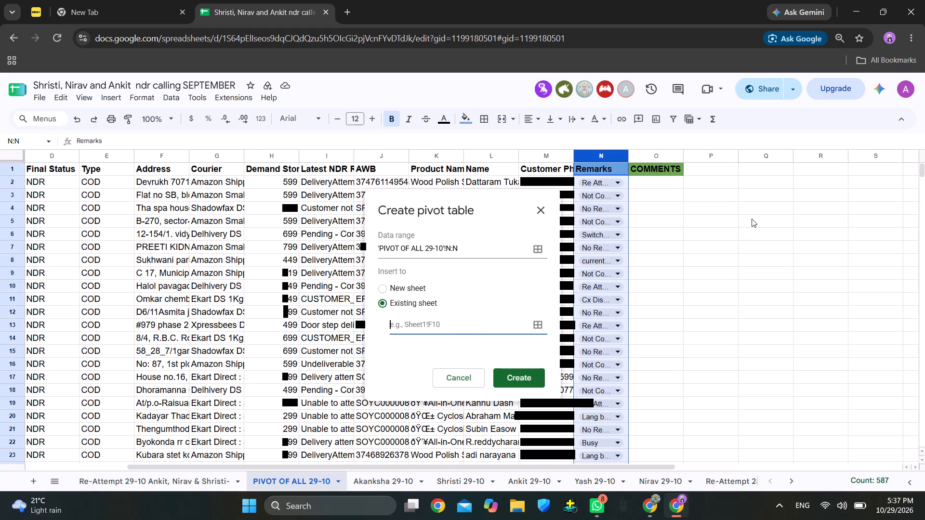
{"action": "left_click", "coordinate": [752, 219]}
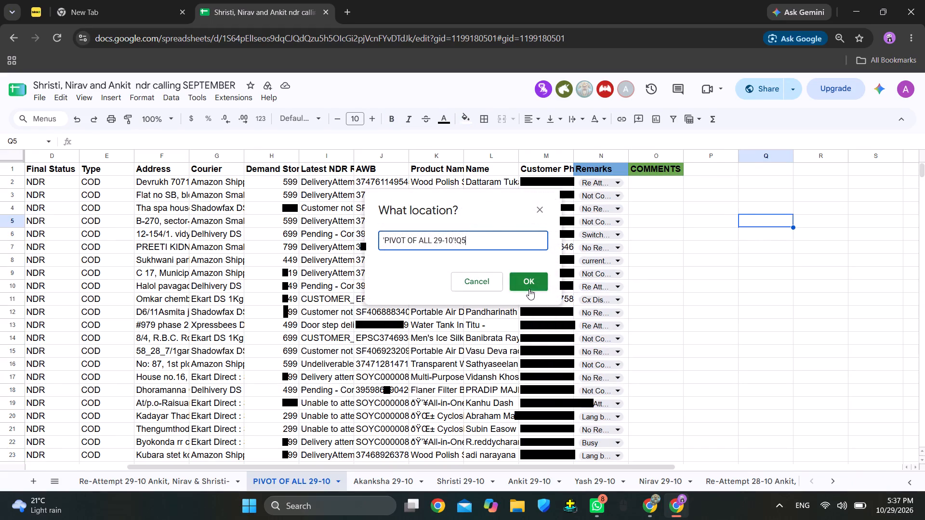
{"action": "left_click", "coordinate": [529, 288]}
{"action": "left_click", "coordinate": [520, 365]}
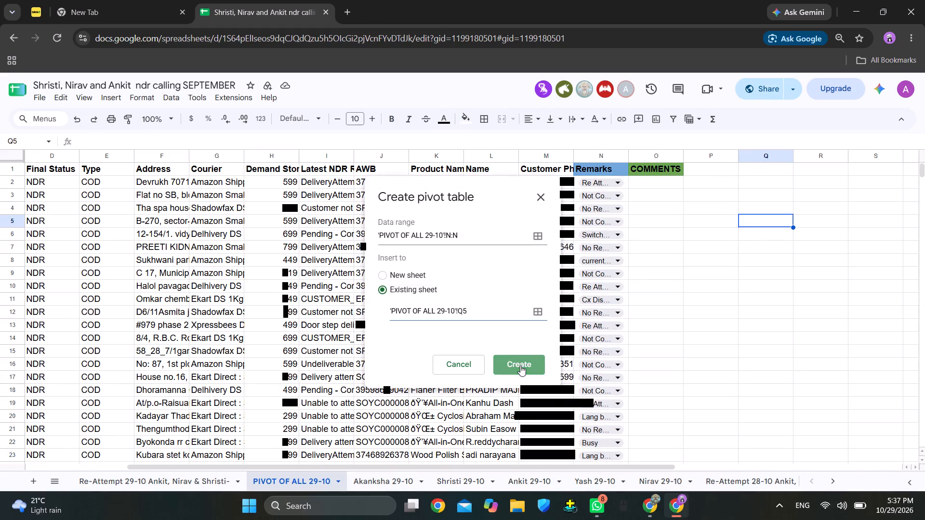
Apply the suggested pivot layout Count of Remarks for each Remarks.
{"action": "left_click", "coordinate": [717, 233]}
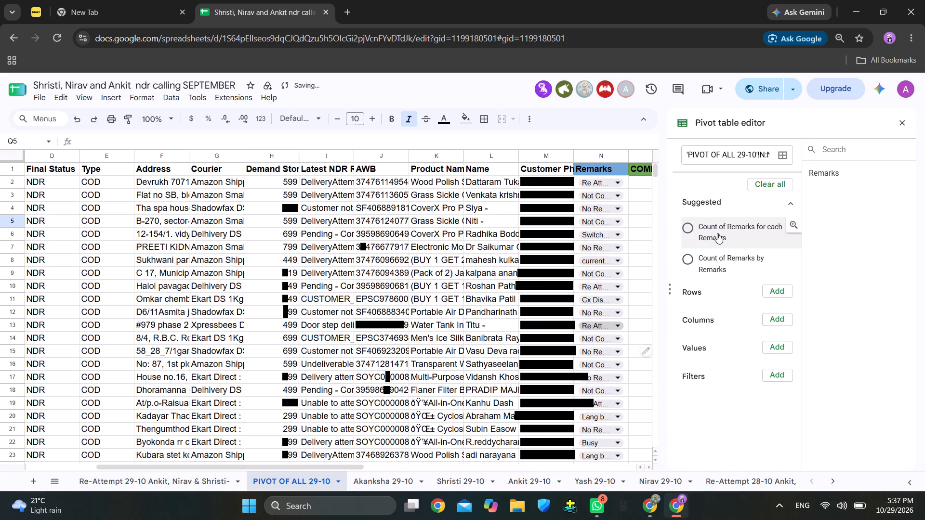
Close the pivot editor and replace the pivot table's Remarks heading in Q5 with the title PIVOT OF ALL 29-10.
{"action": "left_click", "coordinate": [905, 124]}
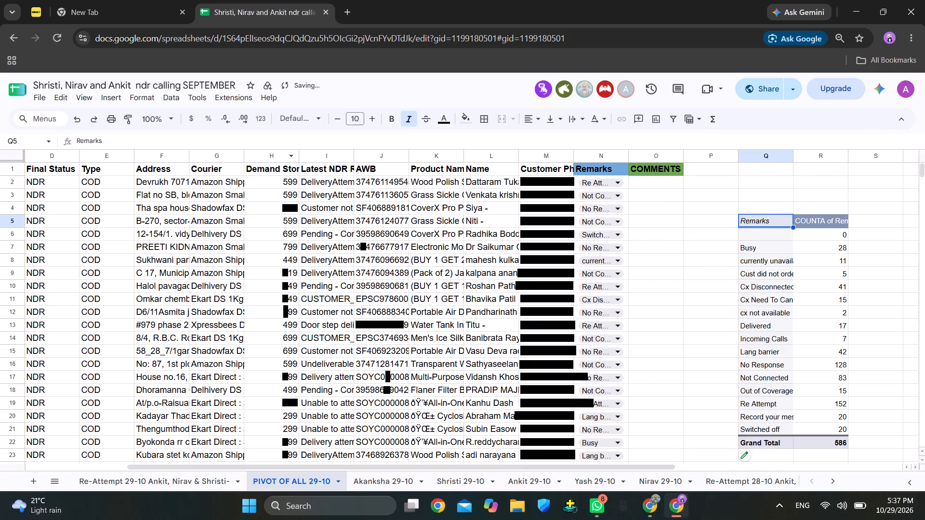
{"action": "double_click", "coordinate": [91, 139]}
{"action": "key", "text": "ctrl+v"}
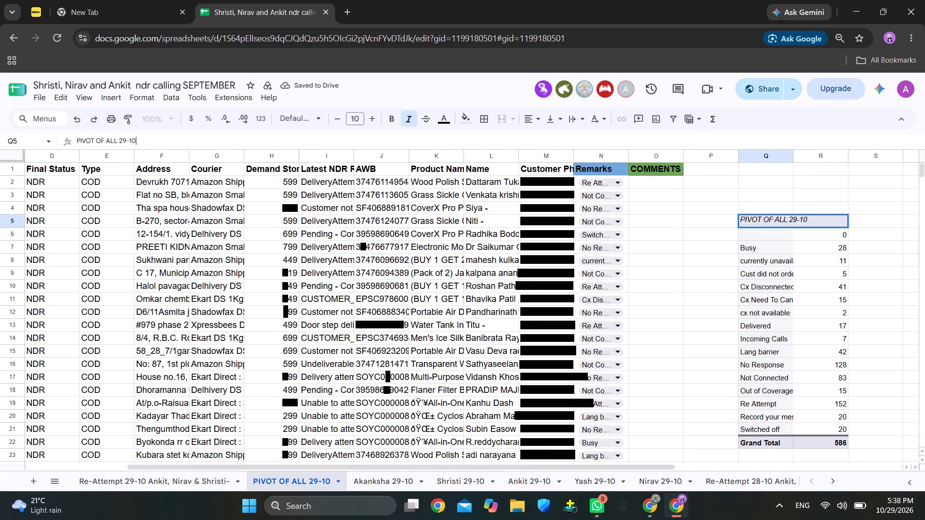
{"action": "left_click", "coordinate": [701, 220]}
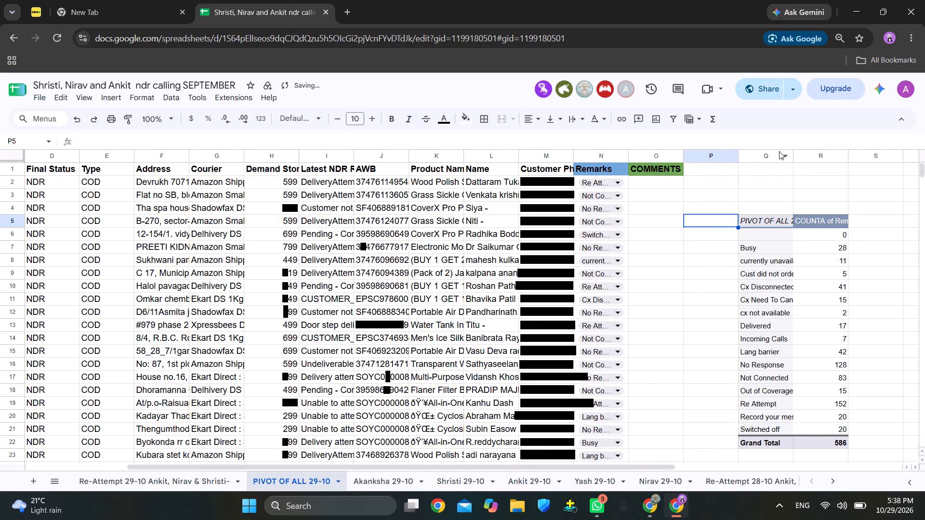
Widen columns Q and R so the pivot table's title, remark labels and COUNTA of Remarks heading fit fully.
{"action": "left_click_drag", "start_coordinate": [792, 159], "coordinate": [821, 169]}
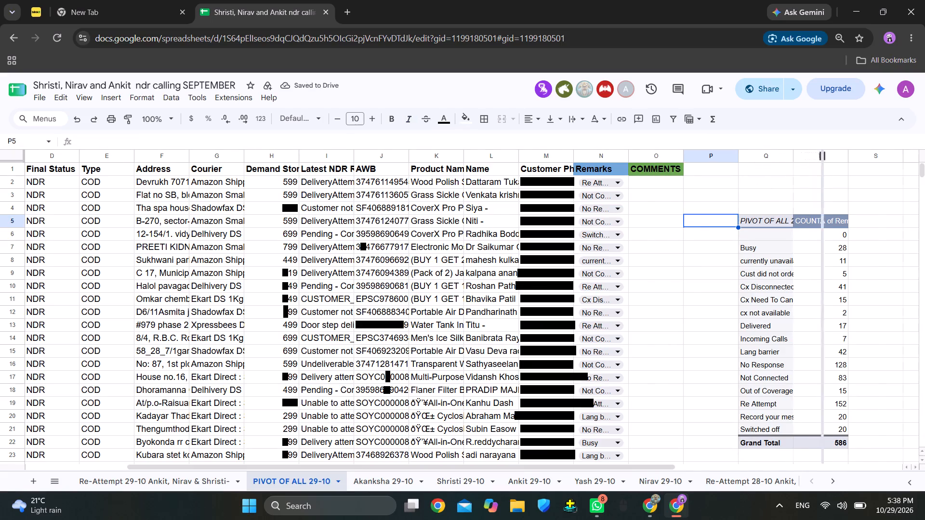
{"action": "left_click_drag", "start_coordinate": [878, 158], "coordinate": [898, 158]}
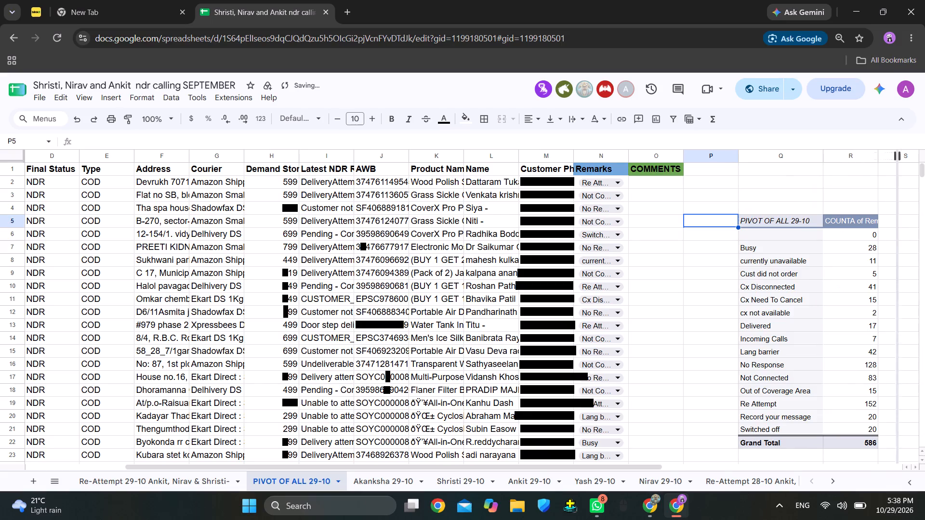